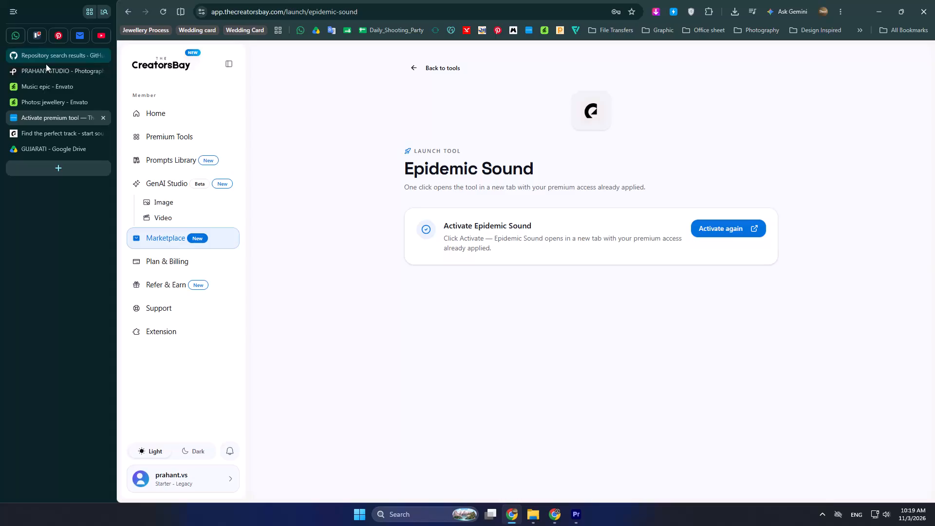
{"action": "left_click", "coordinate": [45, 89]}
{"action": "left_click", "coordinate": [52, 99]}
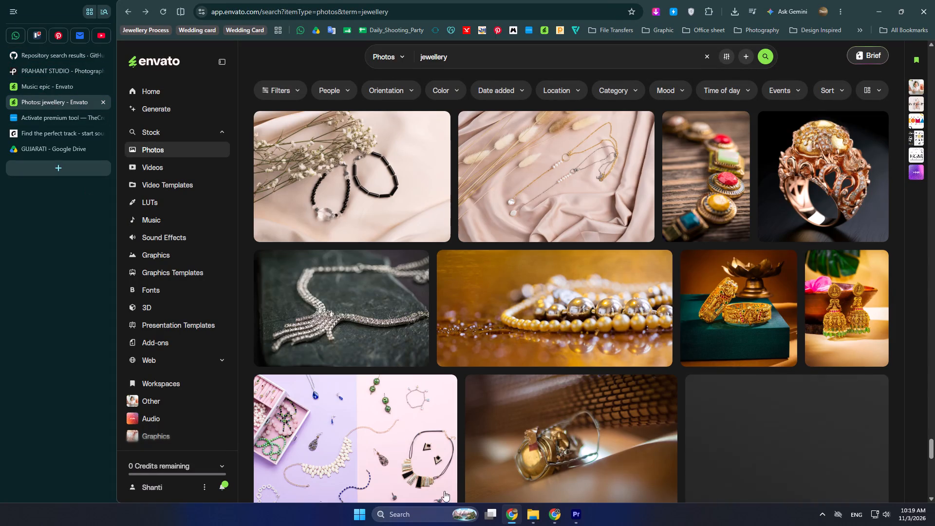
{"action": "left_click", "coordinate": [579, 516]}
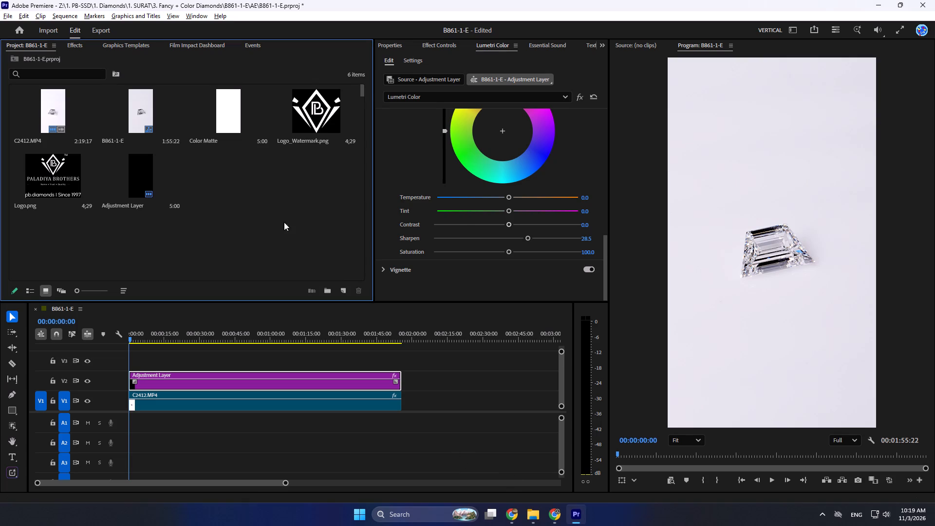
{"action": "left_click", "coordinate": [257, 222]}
Switch to File Explorer and look through the Card folder in Downloads and its subfolders.
{"action": "key", "text": "alt+Tab"}
{"action": "left_click", "coordinate": [773, 261], "text": "alt"}
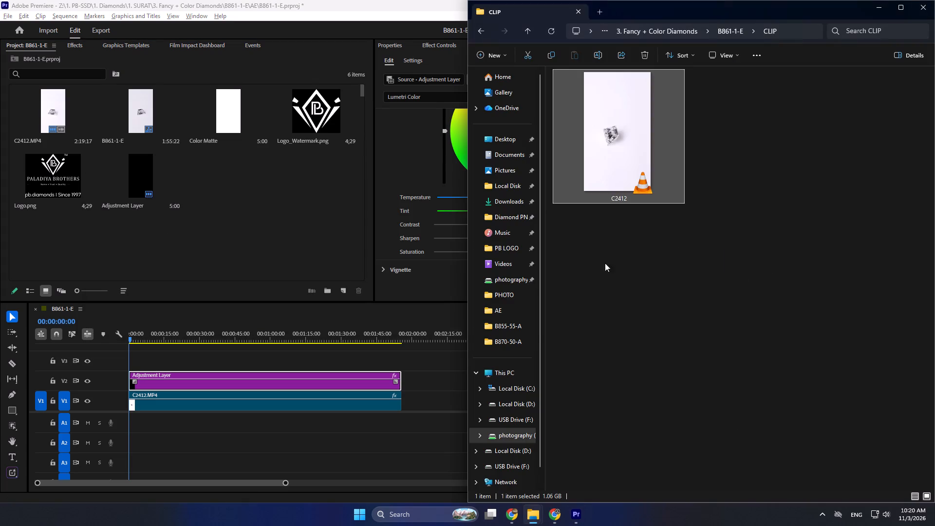
{"action": "key", "text": "alt+Tab"}
{"action": "left_click", "coordinate": [809, 269], "text": "alt"}
{"action": "left_click", "coordinate": [318, 397]}
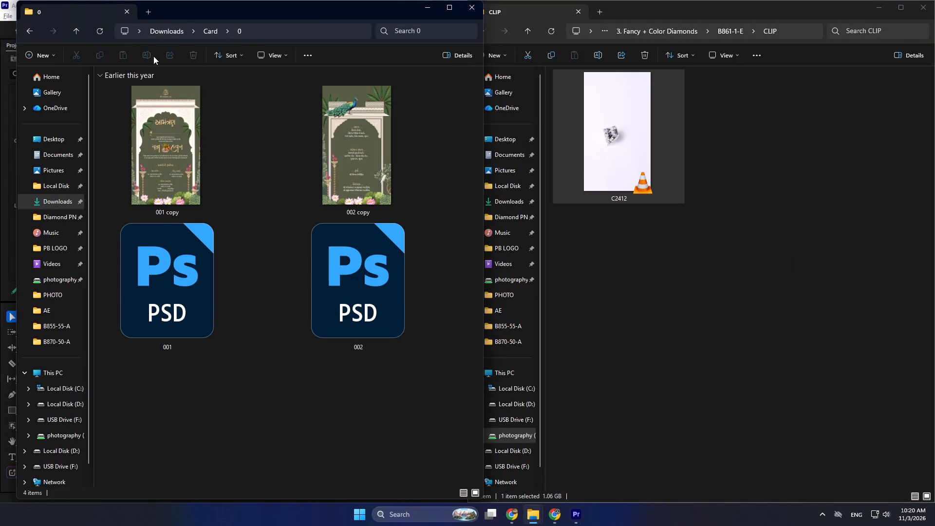
{"action": "left_click", "coordinate": [215, 28]}
{"action": "double_click", "coordinate": [217, 210]}
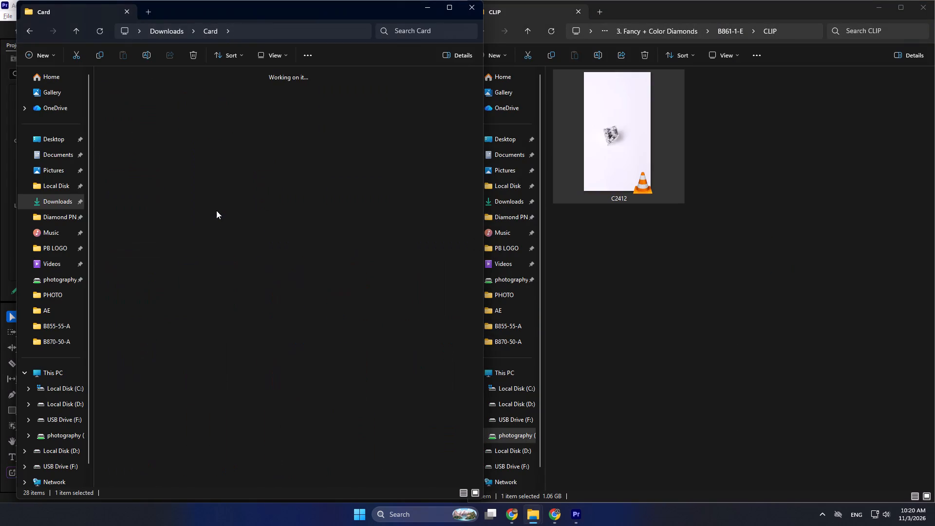
{"action": "key", "text": "BackSpace"}
{"action": "key", "text": "Right"}
{"action": "key", "text": "Return"}
{"action": "key", "text": "BackSpace"}
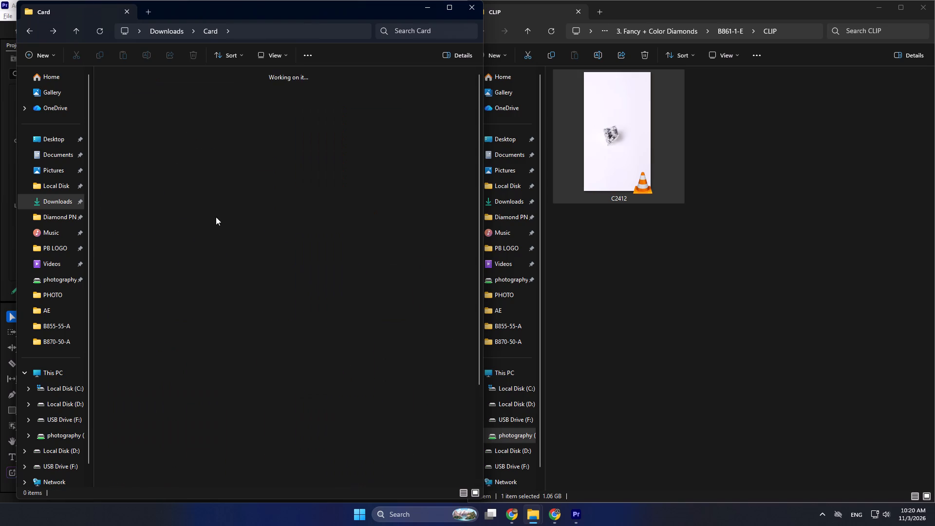
{"action": "key", "text": "Left"}
{"action": "key", "text": "Left"}
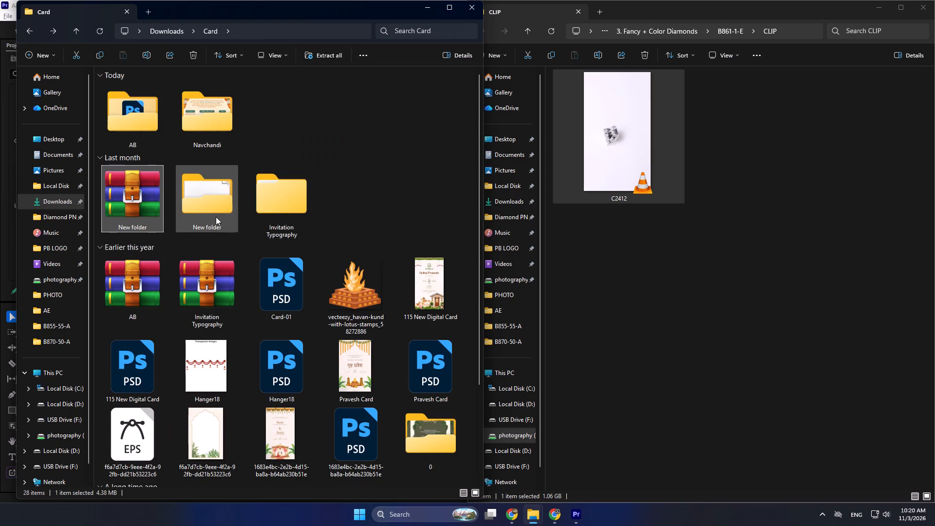
{"action": "key", "text": "Down"}
{"action": "key", "text": "Down"}
{"action": "key", "text": "Down"}
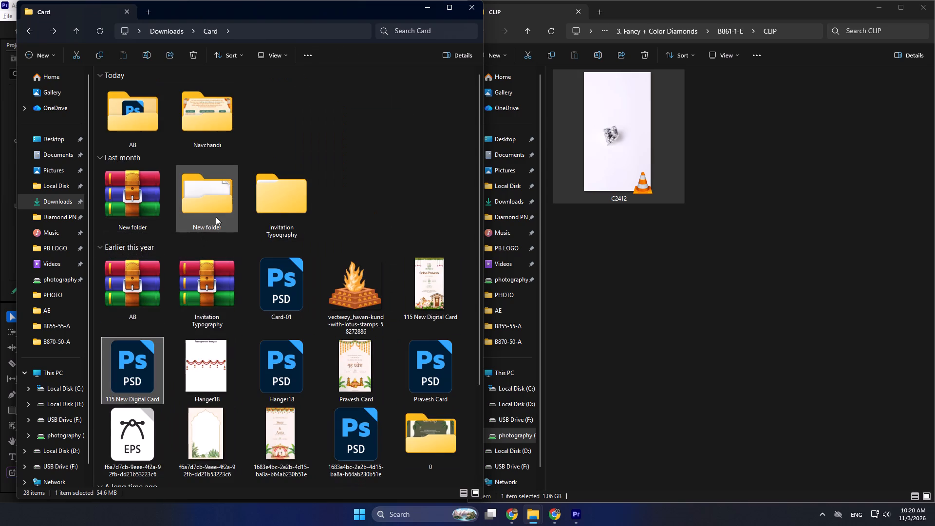
{"action": "key", "text": "Down"}
{"action": "key", "text": "Down"}
{"action": "key", "text": "Down"}
{"action": "key", "text": "Down"}
{"action": "key", "text": "Down"}
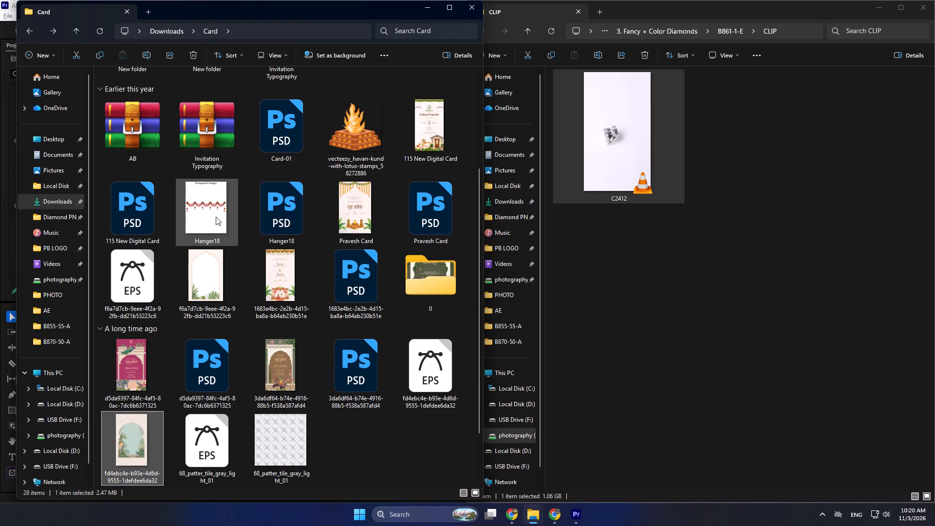
{"action": "key", "text": "Up"}
{"action": "key", "text": "Up"}
{"action": "key", "text": "Up"}
{"action": "key", "text": "Up"}
{"action": "key", "text": "Up"}
{"action": "key", "text": "Up"}
{"action": "key", "text": "Up"}
{"action": "key", "text": "Up"}
{"action": "key", "text": "Up"}
{"action": "key", "text": "Up"}
{"action": "key", "text": "Up"}
{"action": "key", "text": "Up"}
{"action": "key", "text": "Up"}
{"action": "key", "text": "Up"}
{"action": "key", "text": "Up"}
{"action": "key", "text": "Up"}
{"action": "key", "text": "Up"}
{"action": "key", "text": "Up"}
{"action": "key", "text": "Up"}
{"action": "key", "text": "Up"}
{"action": "key", "text": "BackSpace"}
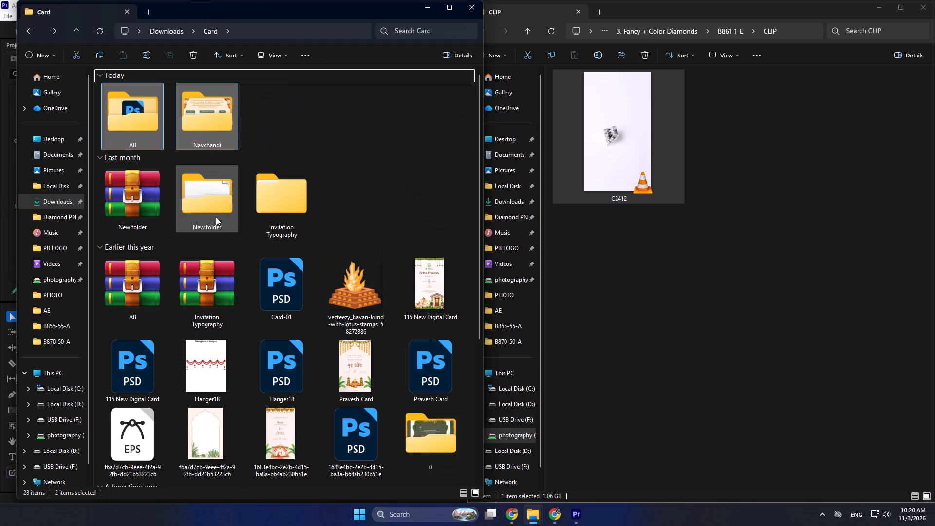
Add ES_Sweet Escape - Aiyo from the Downloads folder to audio track A1 in Premiere, starting at the beginning of the sequence.
{"action": "left_click", "coordinate": [53, 206]}
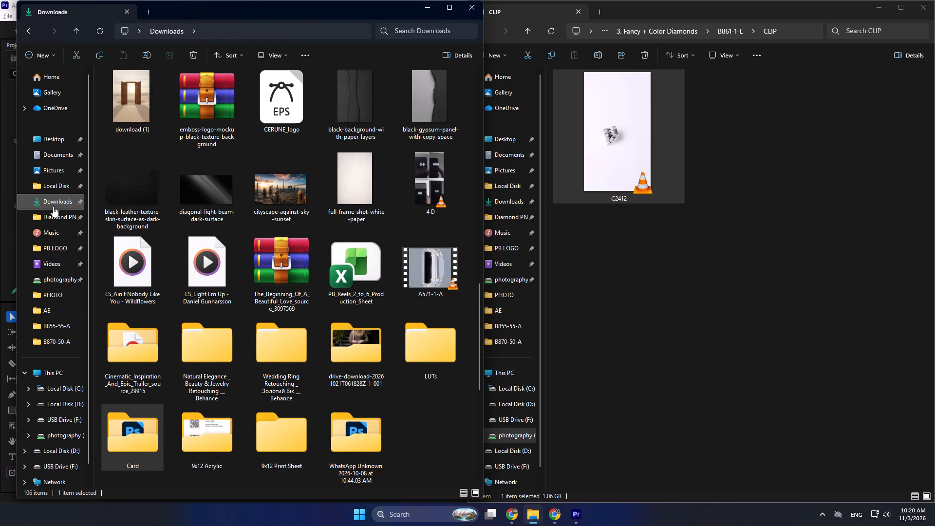
{"action": "scroll", "coordinate": [207, 170], "scroll_direction": "up", "scroll_amount": 13}
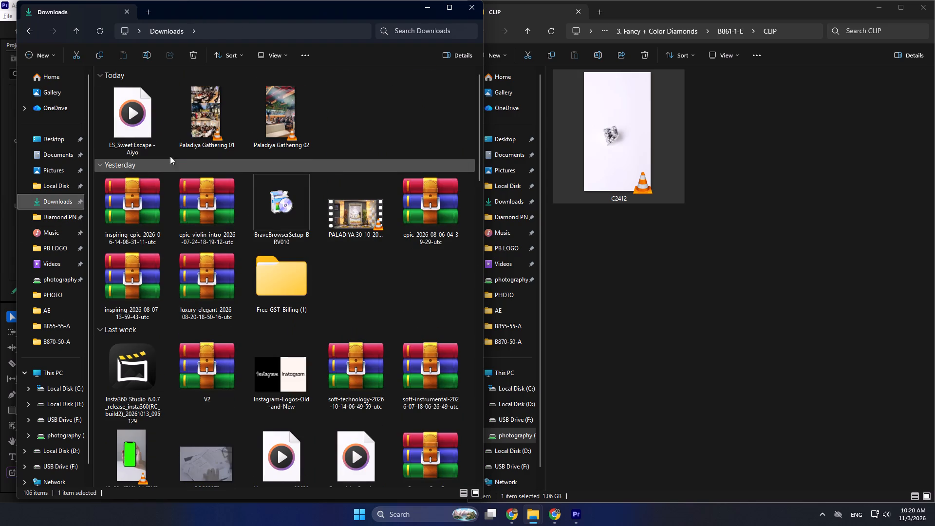
{"action": "left_click", "coordinate": [144, 134]}
{"action": "left_click_drag", "start_coordinate": [138, 134], "coordinate": [160, 172]}
{"action": "key", "text": "alt+Tab"}
{"action": "key", "text": "alt+Tab"}
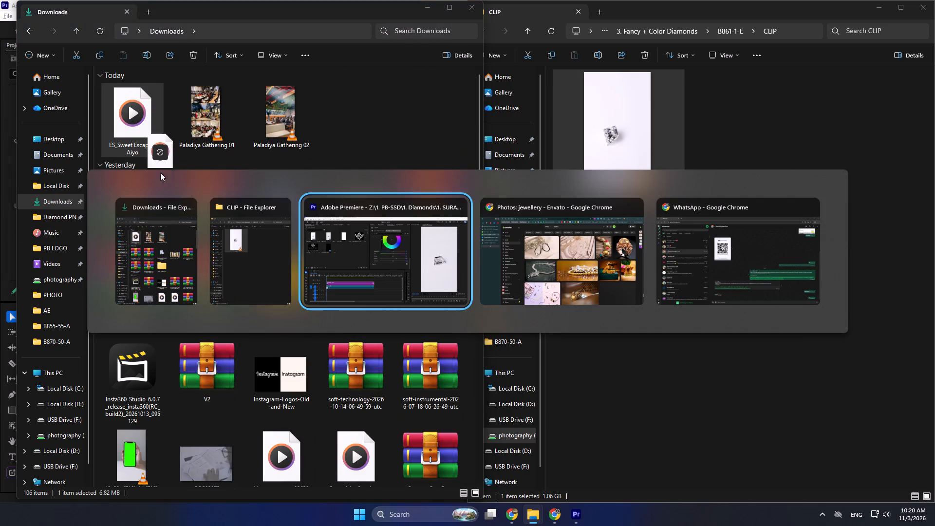
{"action": "left_click_drag", "start_coordinate": [160, 172], "coordinate": [243, 416]}
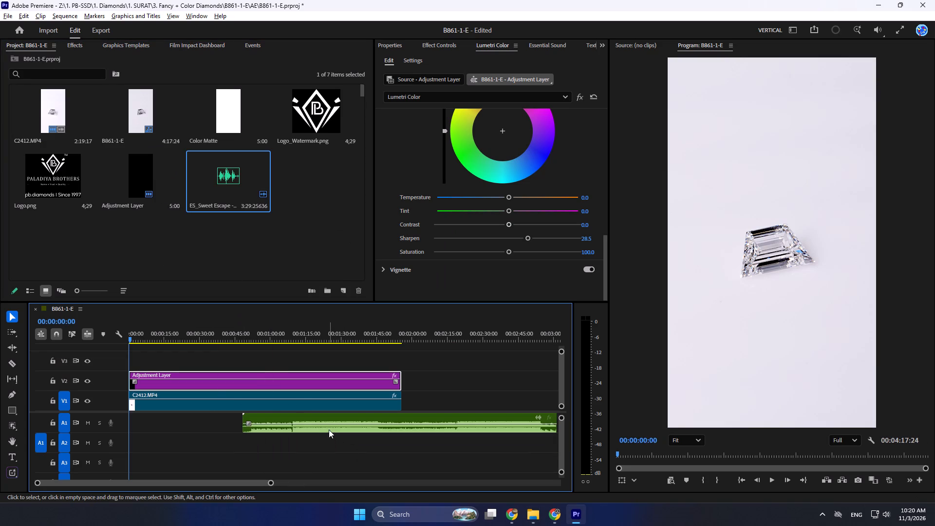
{"action": "left_click_drag", "start_coordinate": [327, 430], "coordinate": [198, 422]}
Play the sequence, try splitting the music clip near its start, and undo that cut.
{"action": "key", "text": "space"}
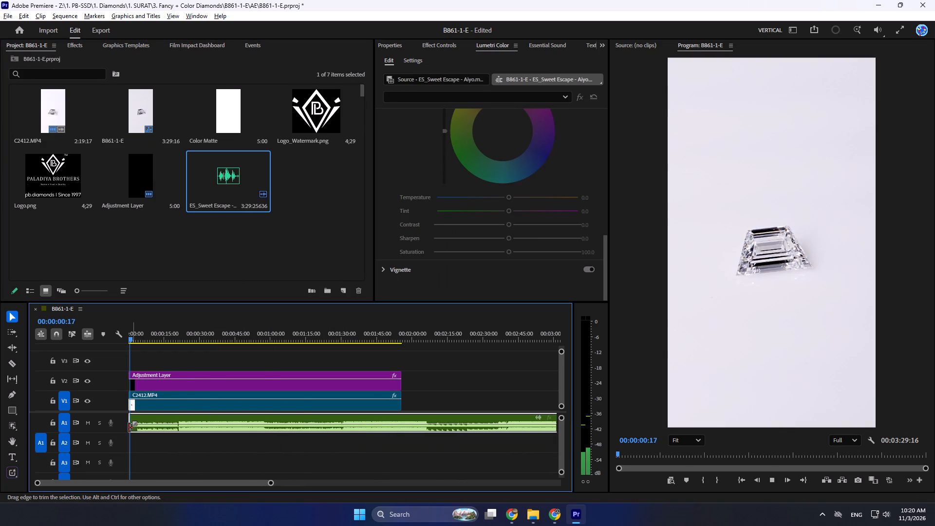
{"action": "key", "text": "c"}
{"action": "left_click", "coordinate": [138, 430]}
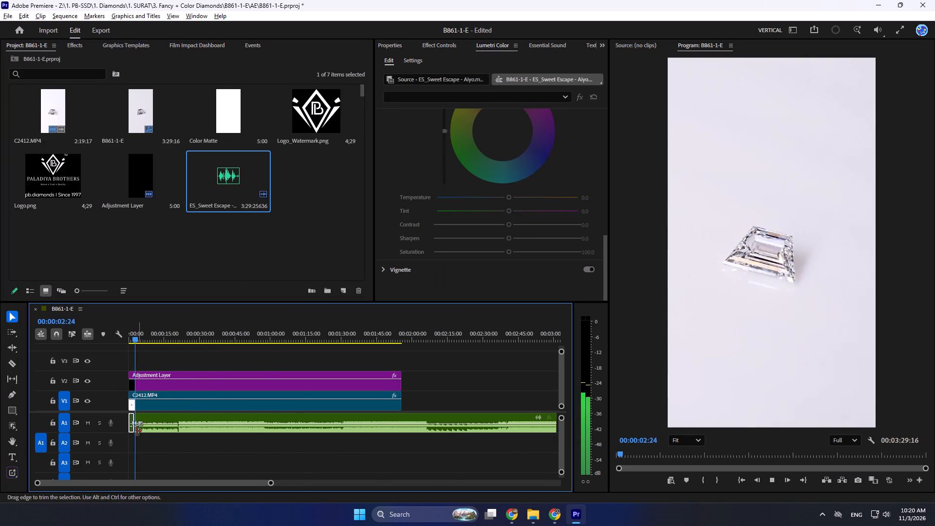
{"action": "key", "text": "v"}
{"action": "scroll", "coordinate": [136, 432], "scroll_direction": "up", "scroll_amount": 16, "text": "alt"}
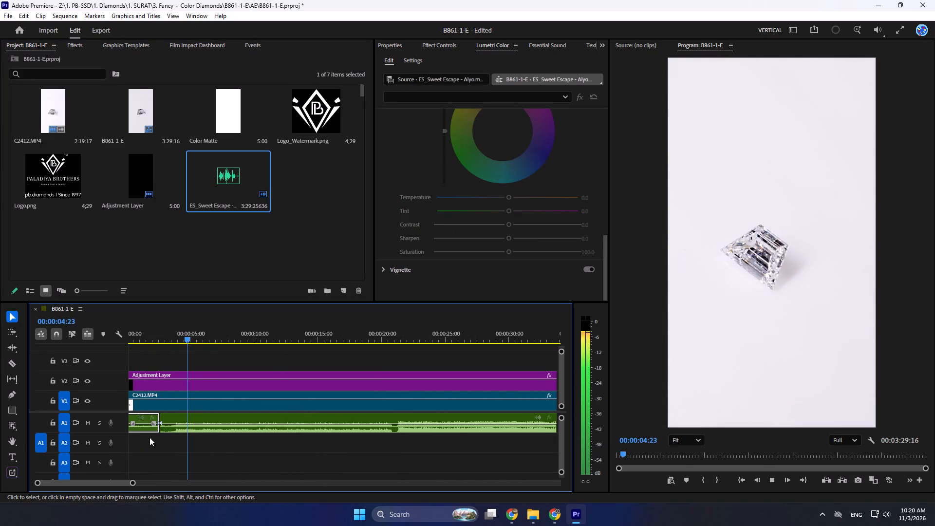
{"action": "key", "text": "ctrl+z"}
Cut off about the first 4 seconds of the music on A1 and close the gap.
{"action": "key", "text": "c"}
{"action": "left_click", "coordinate": [177, 429]}
{"action": "key", "text": "v"}
{"action": "left_click", "coordinate": [165, 430]}
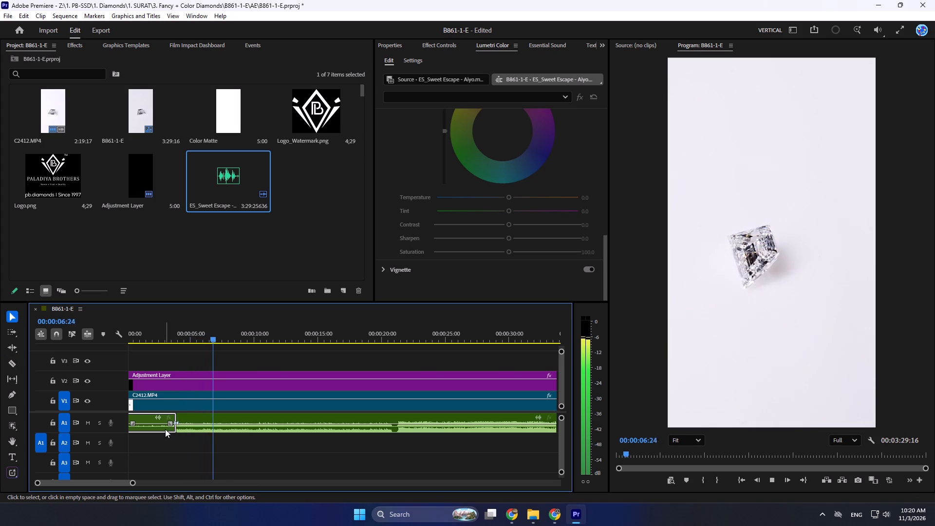
{"action": "key", "text": "Delete"}
{"action": "left_click", "coordinate": [152, 426]}
{"action": "key", "text": "Delete"}
Play the music around 15 seconds, cut off everything before the louder section at about 17 seconds, and close the gap.
{"action": "scroll", "coordinate": [212, 416], "scroll_direction": "down", "scroll_amount": 6, "text": "alt"}
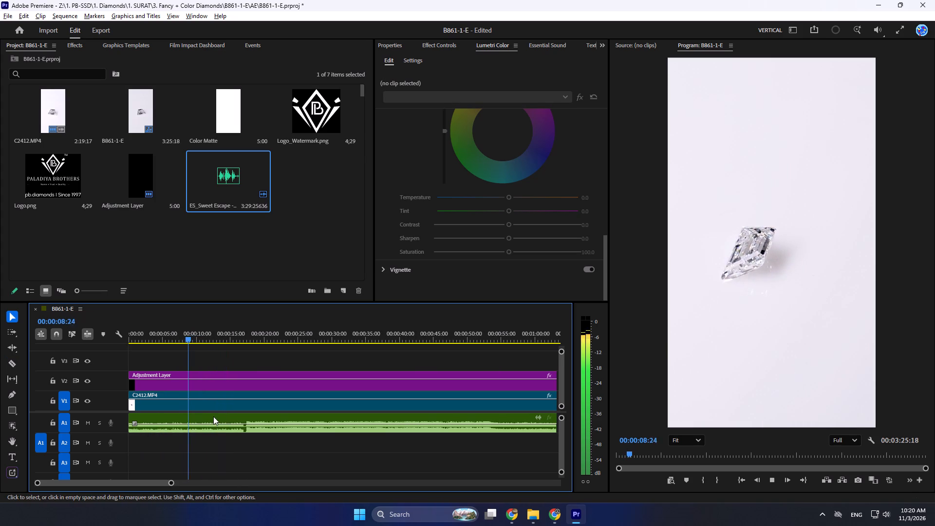
{"action": "scroll", "coordinate": [195, 410], "scroll_direction": "up", "scroll_amount": 3, "text": "alt"}
{"action": "scroll", "coordinate": [192, 409], "scroll_direction": "down", "scroll_amount": 5, "text": "alt"}
{"action": "left_click_drag", "start_coordinate": [185, 340], "coordinate": [199, 348]}
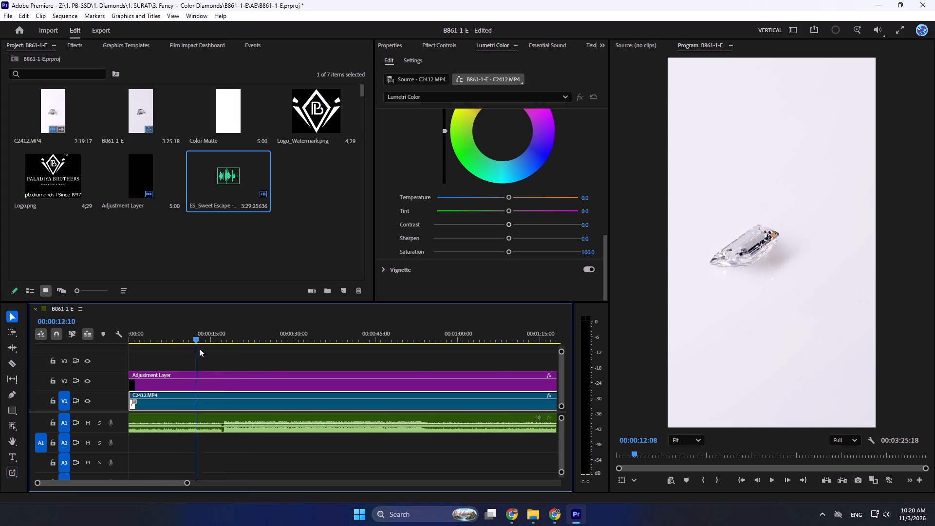
{"action": "left_click_drag", "start_coordinate": [199, 348], "coordinate": [213, 353]}
{"action": "key", "text": "space"}
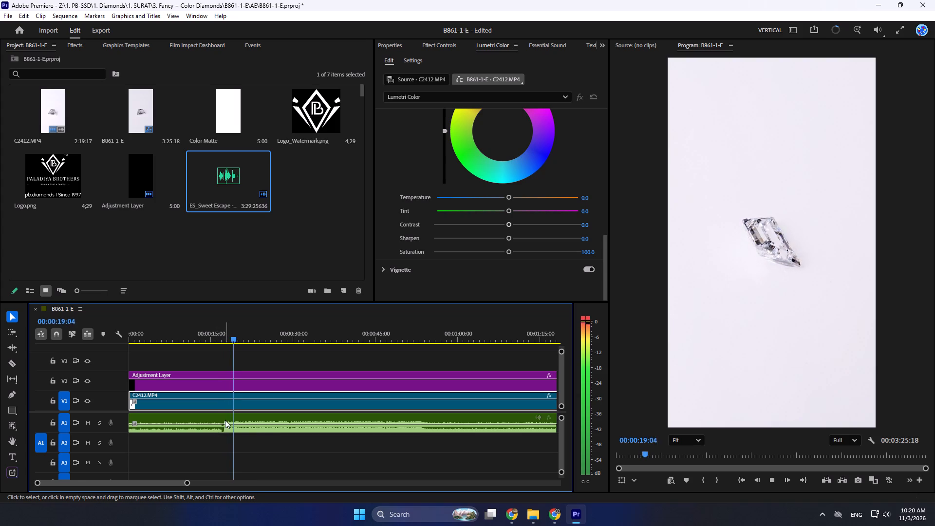
{"action": "key", "text": "c"}
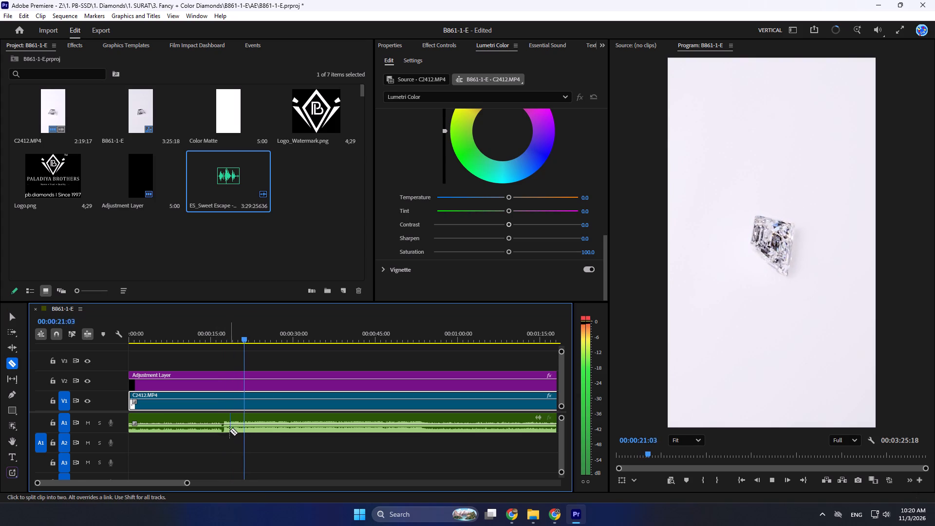
{"action": "left_click", "coordinate": [224, 430]}
{"action": "key", "text": "v"}
{"action": "left_click", "coordinate": [189, 420]}
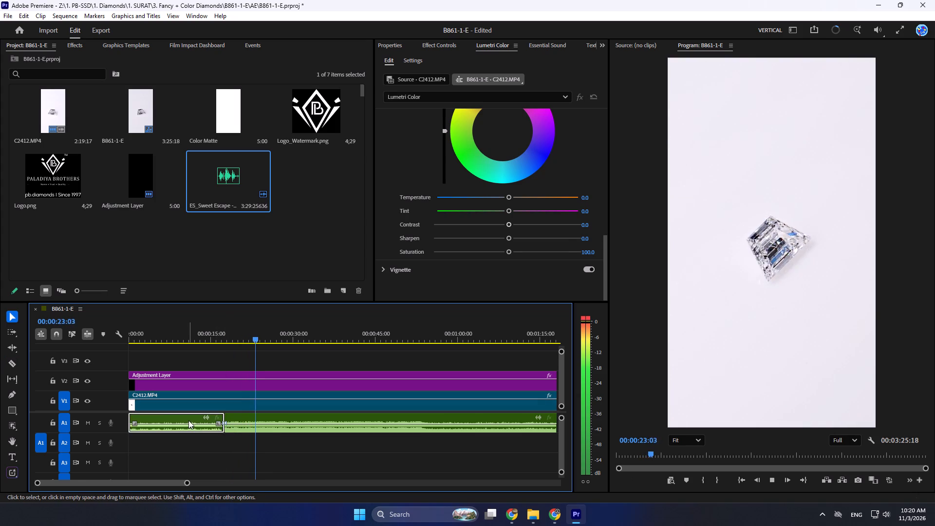
{"action": "key", "text": "Delete"}
{"action": "left_click", "coordinate": [164, 415]}
{"action": "key", "text": "Delete"}
In the adjustment layer's Lumetri Basic Correction, set Exposure to -0.1 and Whites to -16.2.
{"action": "left_click", "coordinate": [191, 385]}
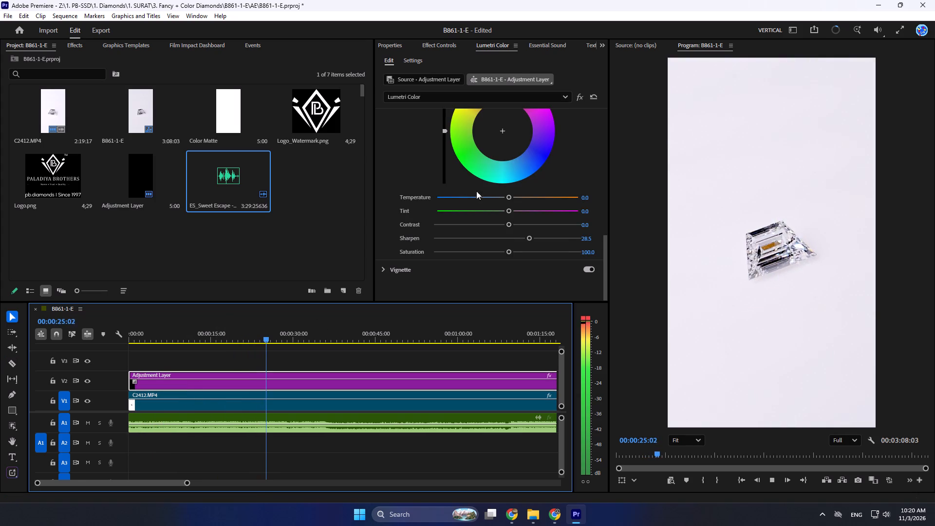
{"action": "scroll", "coordinate": [508, 173], "scroll_direction": "up", "scroll_amount": 20}
{"action": "scroll", "coordinate": [508, 173], "scroll_direction": "up", "scroll_amount": 20}
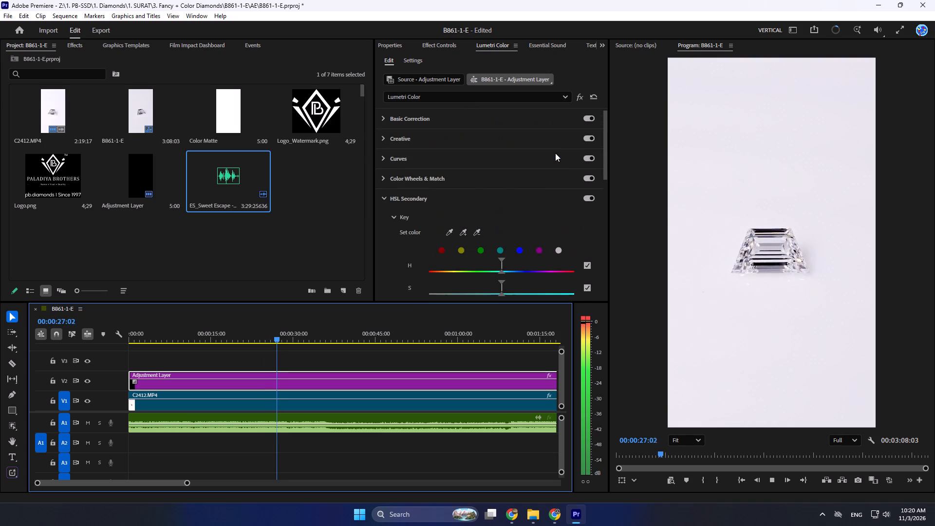
{"action": "scroll", "coordinate": [555, 153], "scroll_direction": "up", "scroll_amount": 5}
{"action": "left_click", "coordinate": [384, 141]}
{"action": "scroll", "coordinate": [515, 239], "scroll_direction": "down", "scroll_amount": 6}
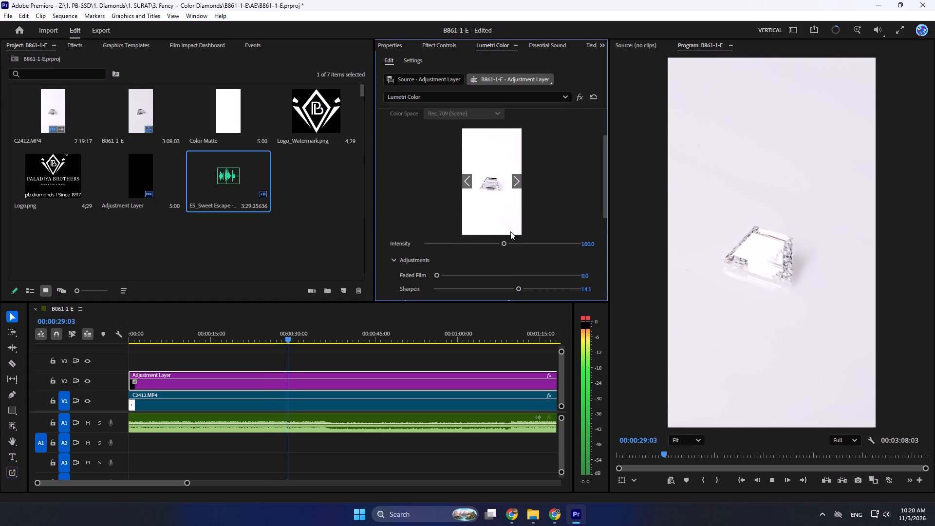
{"action": "scroll", "coordinate": [510, 231], "scroll_direction": "up", "scroll_amount": 14}
{"action": "left_click", "coordinate": [382, 116]}
{"action": "scroll", "coordinate": [512, 199], "scroll_direction": "down", "scroll_amount": 3}
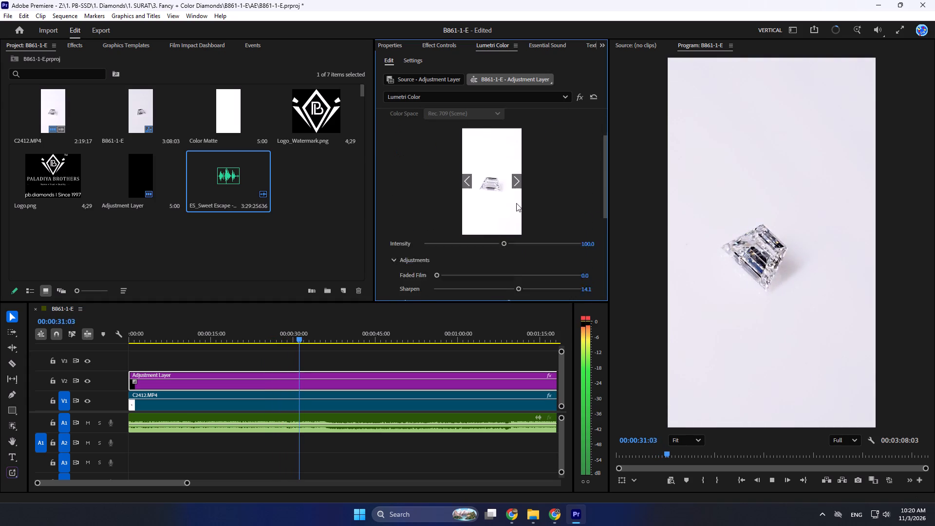
{"action": "scroll", "coordinate": [516, 203], "scroll_direction": "down", "scroll_amount": 11}
{"action": "scroll", "coordinate": [506, 189], "scroll_direction": "up", "scroll_amount": 16}
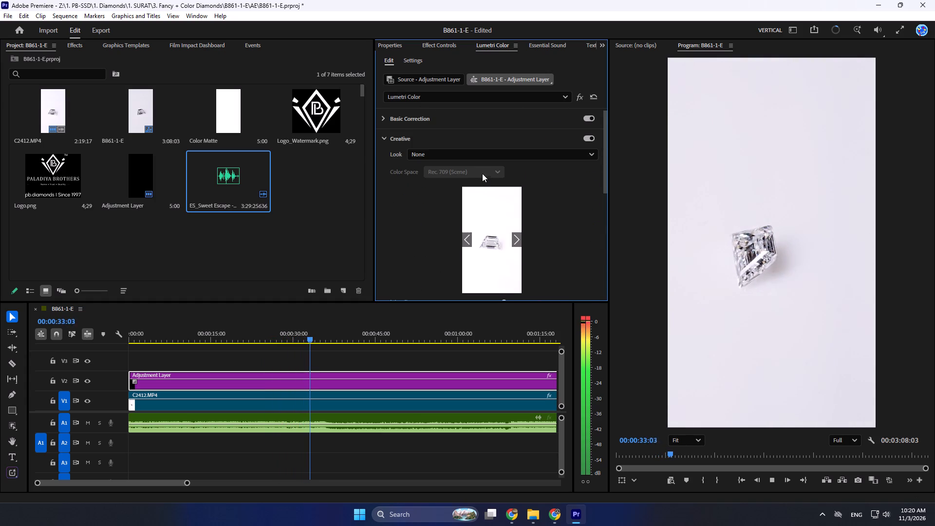
{"action": "scroll", "coordinate": [482, 173], "scroll_direction": "up", "scroll_amount": 7}
{"action": "left_click", "coordinate": [386, 116]}
{"action": "scroll", "coordinate": [515, 218], "scroll_direction": "down", "scroll_amount": 7}
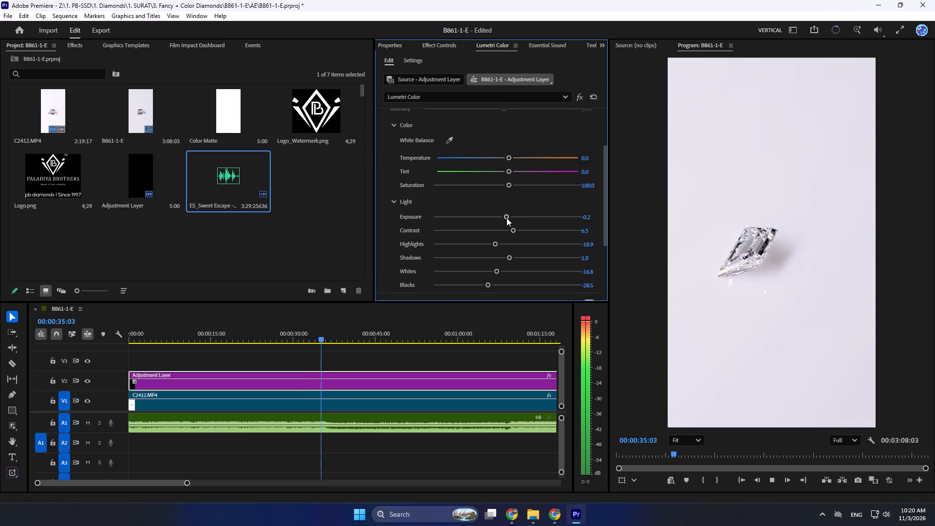
{"action": "left_click", "coordinate": [506, 216]}
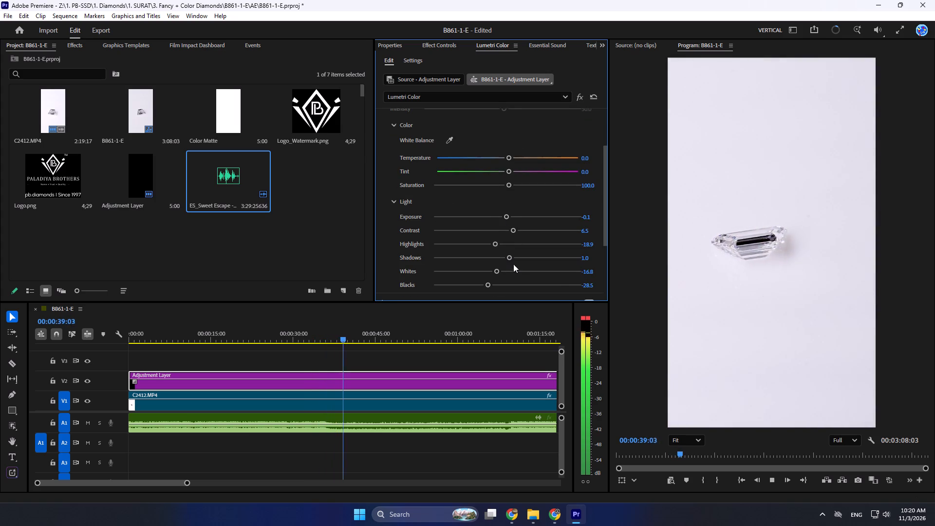
{"action": "left_click", "coordinate": [497, 271]}
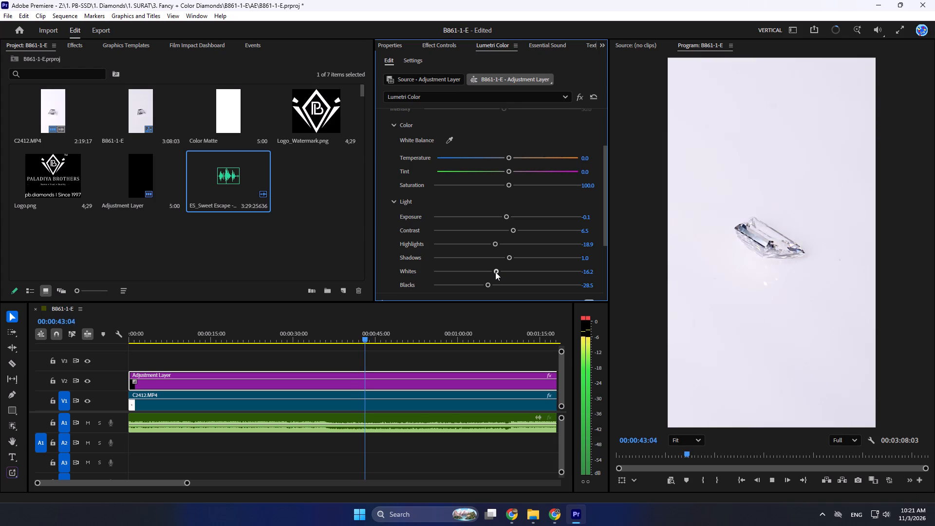
Play the sequence from its start to review the trimmed music against the diamond footage.
{"action": "scroll", "coordinate": [307, 429], "scroll_direction": "down", "scroll_amount": 7}
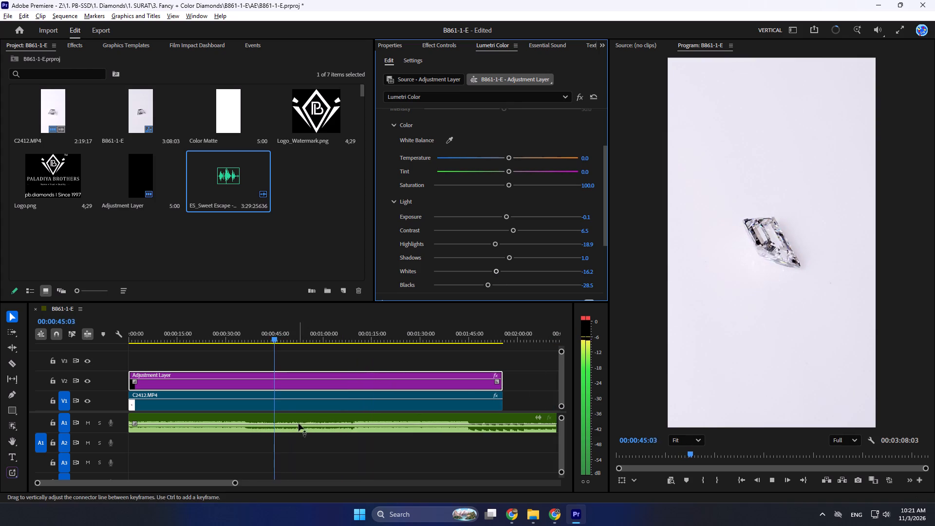
{"action": "scroll", "coordinate": [299, 424], "scroll_direction": "down", "scroll_amount": 1, "text": "alt"}
{"action": "scroll", "coordinate": [336, 440], "scroll_direction": "down", "scroll_amount": 5, "text": "alt"}
{"action": "scroll", "coordinate": [226, 427], "scroll_direction": "up", "scroll_amount": 4, "text": "alt"}
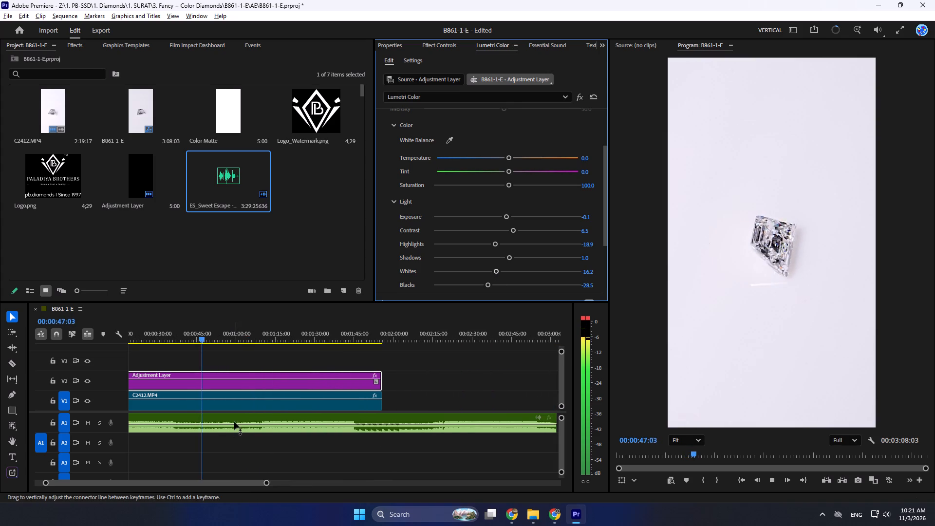
{"action": "scroll", "coordinate": [237, 423], "scroll_direction": "up", "scroll_amount": 3, "text": "alt"}
{"action": "scroll", "coordinate": [265, 409], "scroll_direction": "down", "scroll_amount": 6, "text": "alt"}
{"action": "left_click_drag", "start_coordinate": [219, 338], "coordinate": [53, 361]}
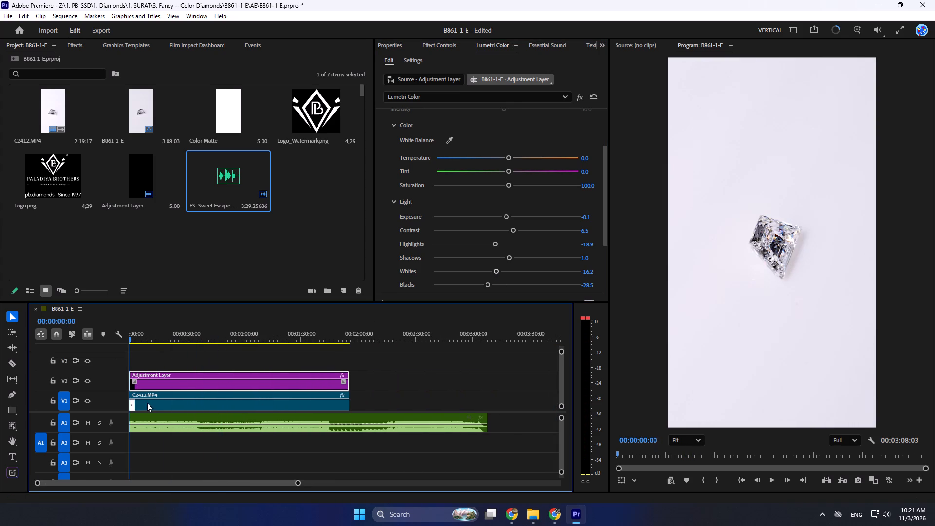
{"action": "scroll", "coordinate": [150, 401], "scroll_direction": "up", "scroll_amount": 6, "text": "alt"}
{"action": "left_click_drag", "start_coordinate": [134, 481], "coordinate": [0, 489]}
{"action": "key", "text": "space"}
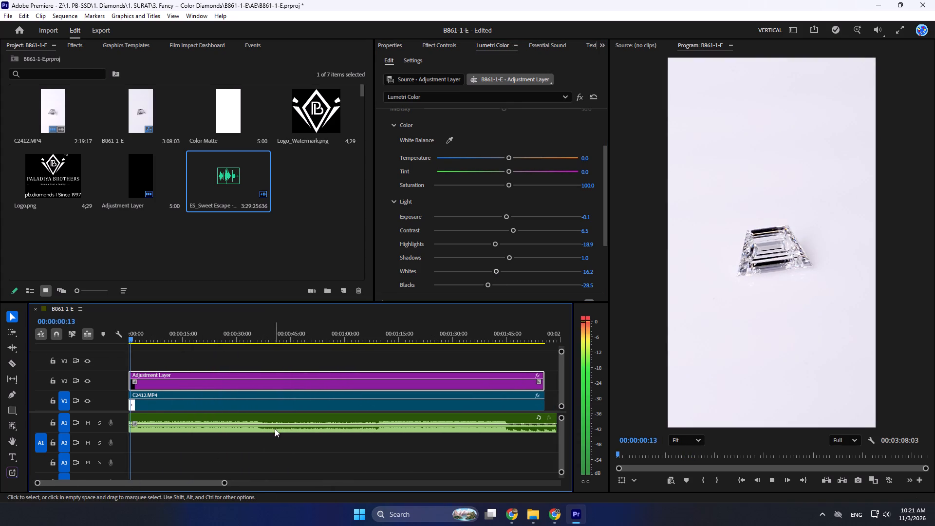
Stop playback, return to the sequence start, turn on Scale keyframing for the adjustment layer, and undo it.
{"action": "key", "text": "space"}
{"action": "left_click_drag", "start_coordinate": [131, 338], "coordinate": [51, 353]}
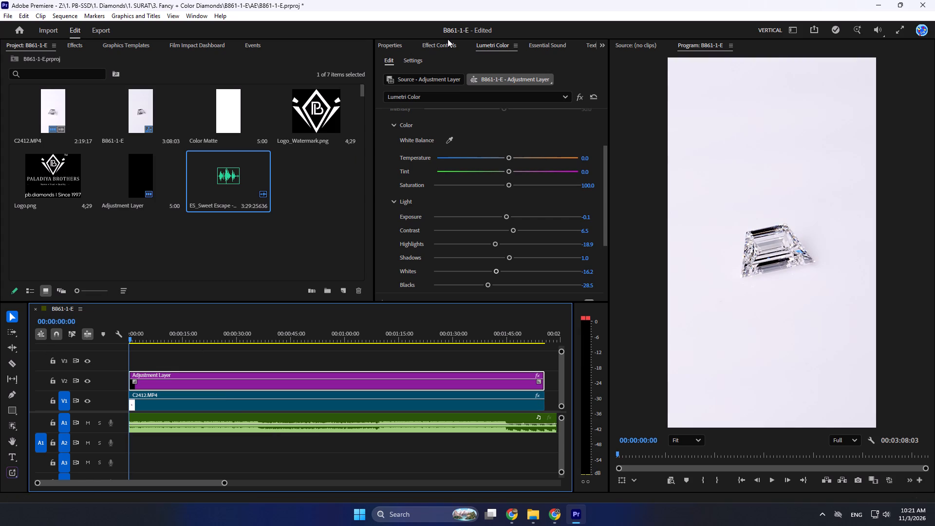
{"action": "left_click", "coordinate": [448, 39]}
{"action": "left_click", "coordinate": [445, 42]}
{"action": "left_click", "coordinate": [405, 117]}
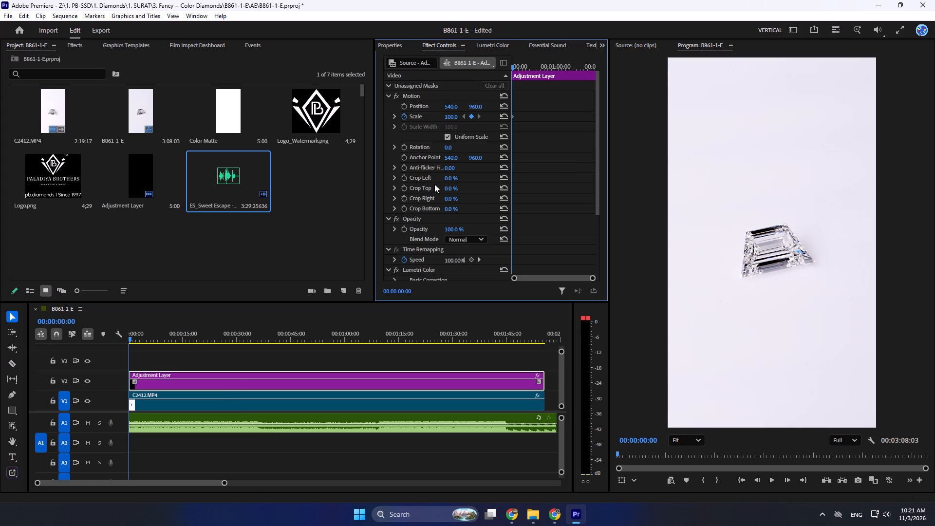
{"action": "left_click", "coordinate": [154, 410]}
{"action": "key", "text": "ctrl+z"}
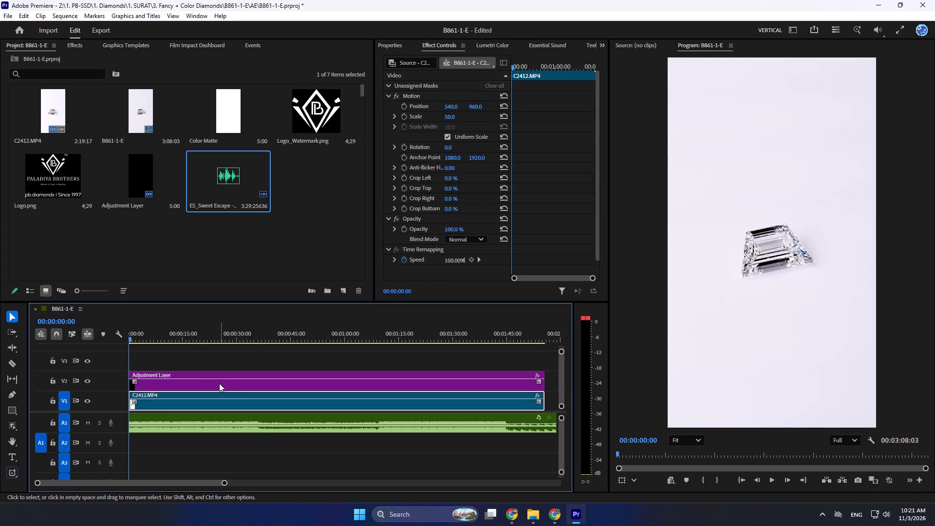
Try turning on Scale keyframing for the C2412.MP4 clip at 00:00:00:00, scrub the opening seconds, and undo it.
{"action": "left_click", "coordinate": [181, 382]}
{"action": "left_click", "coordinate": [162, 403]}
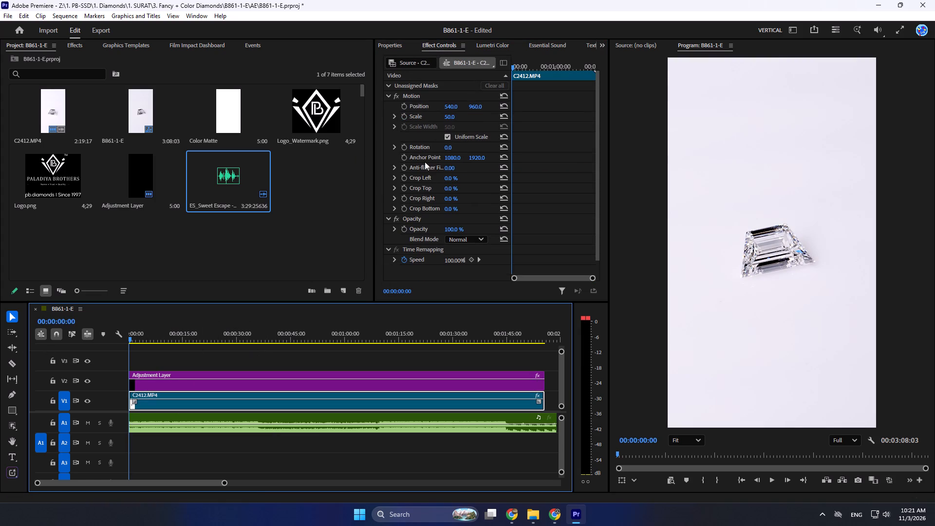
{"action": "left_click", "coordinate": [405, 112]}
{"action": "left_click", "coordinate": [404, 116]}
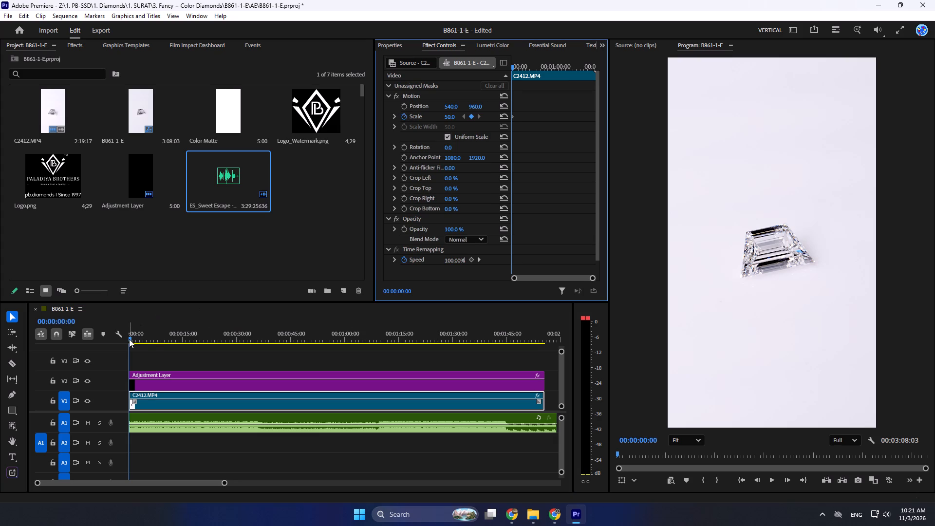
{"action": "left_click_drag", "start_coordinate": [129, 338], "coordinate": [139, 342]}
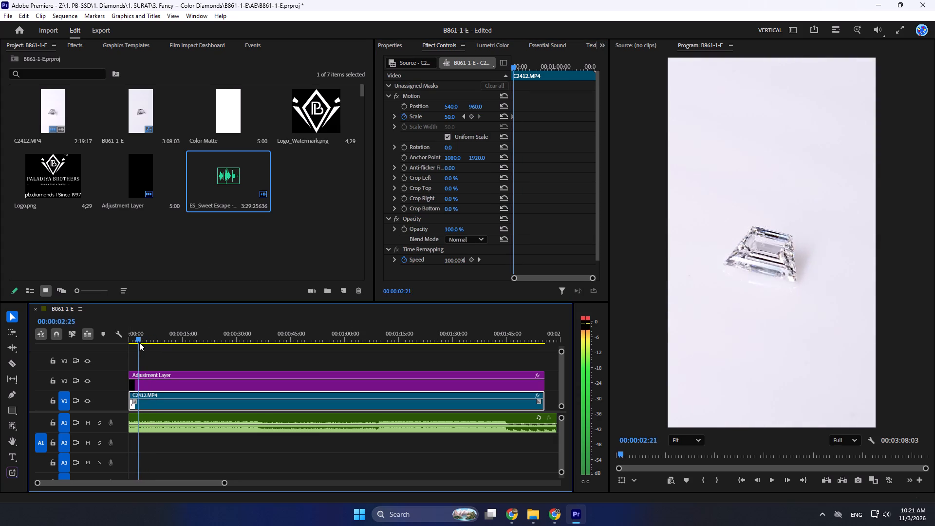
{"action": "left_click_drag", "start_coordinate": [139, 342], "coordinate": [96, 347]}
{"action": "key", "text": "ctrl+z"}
Set the speed of the C2412.MP4 clip on V1 to 150%.
{"action": "left_click", "coordinate": [140, 406]}
{"action": "right_click", "coordinate": [141, 406]}
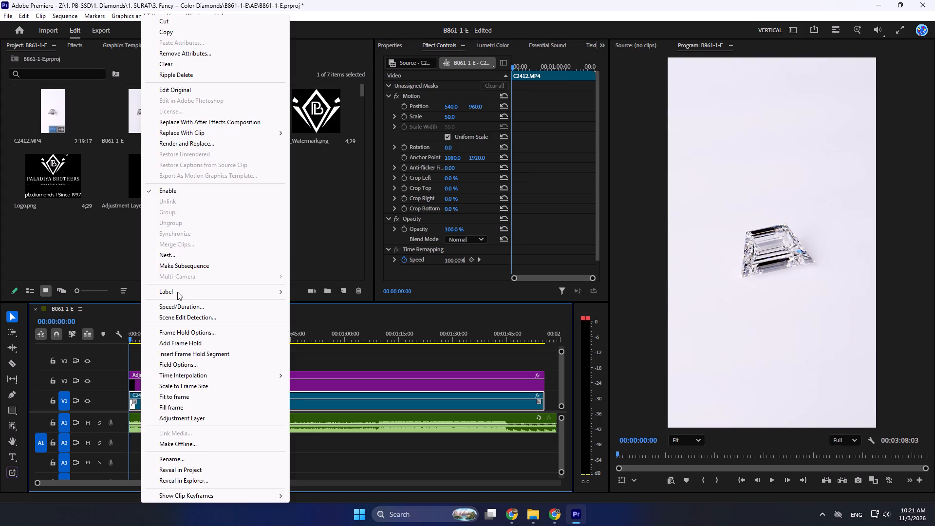
{"action": "left_click", "coordinate": [178, 306]}
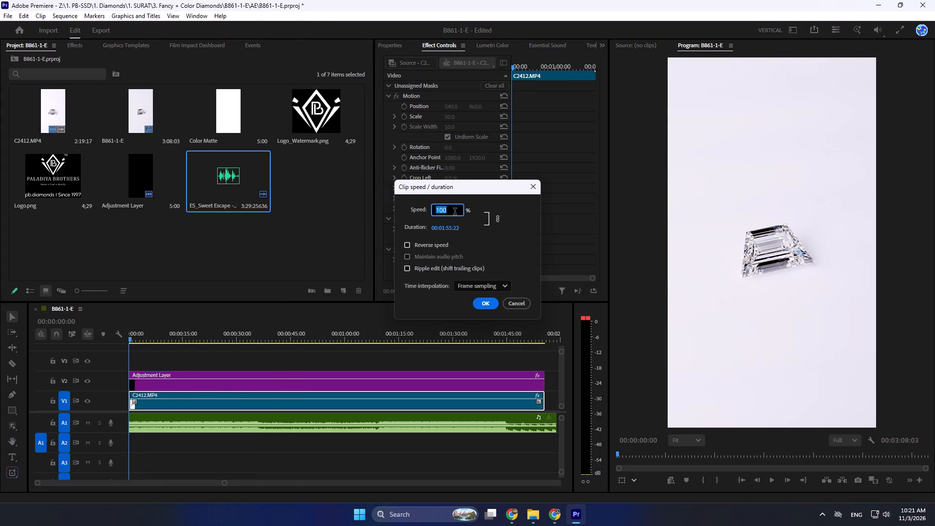
{"action": "type", "text": "150"}
{"action": "key", "text": "Return"}
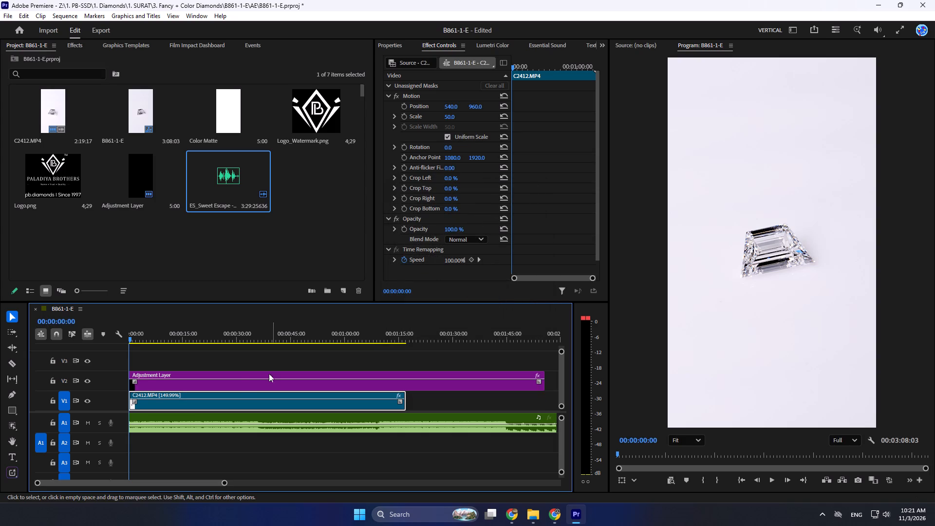
Turn on Scale keyframing for the C2412.MP4 clip at 00:00:00:00.
{"action": "scroll", "coordinate": [238, 391], "scroll_direction": "up", "scroll_amount": 9, "text": "alt"}
{"action": "left_click_drag", "start_coordinate": [136, 484], "coordinate": [0, 487]}
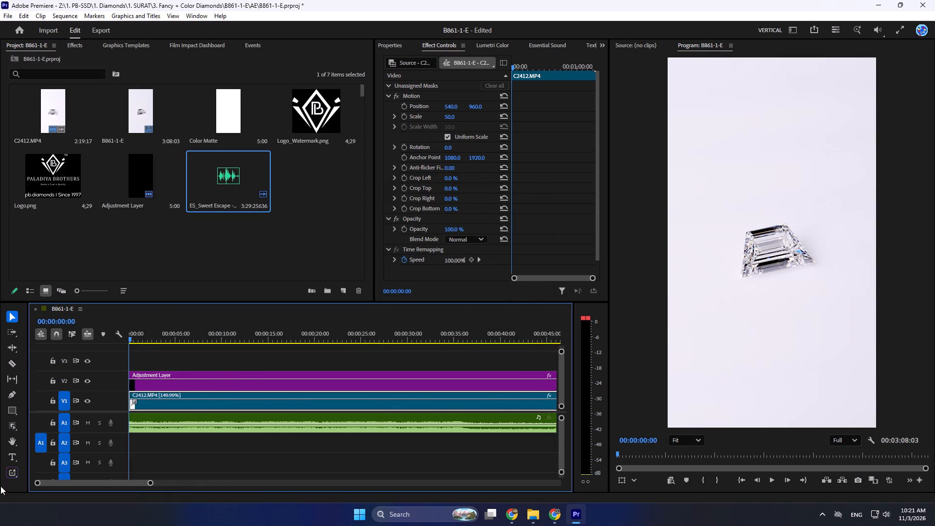
{"action": "left_click", "coordinate": [406, 116]}
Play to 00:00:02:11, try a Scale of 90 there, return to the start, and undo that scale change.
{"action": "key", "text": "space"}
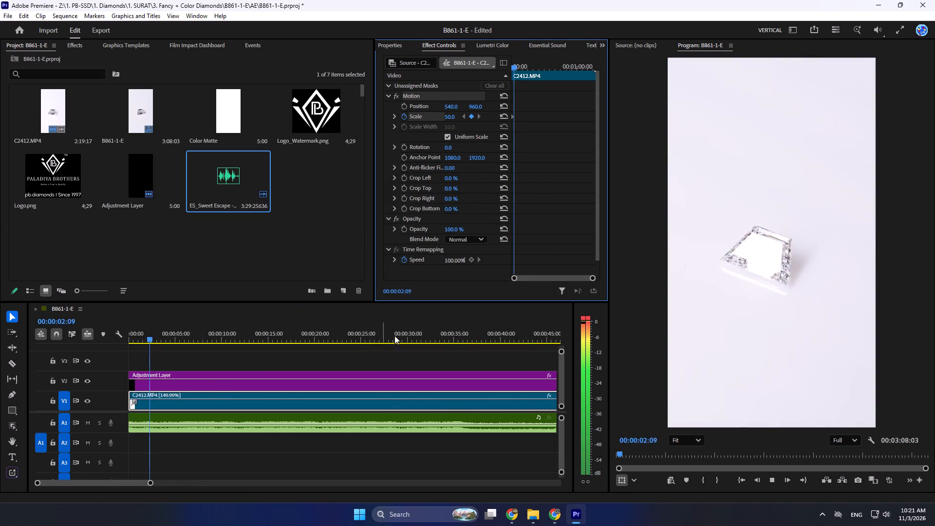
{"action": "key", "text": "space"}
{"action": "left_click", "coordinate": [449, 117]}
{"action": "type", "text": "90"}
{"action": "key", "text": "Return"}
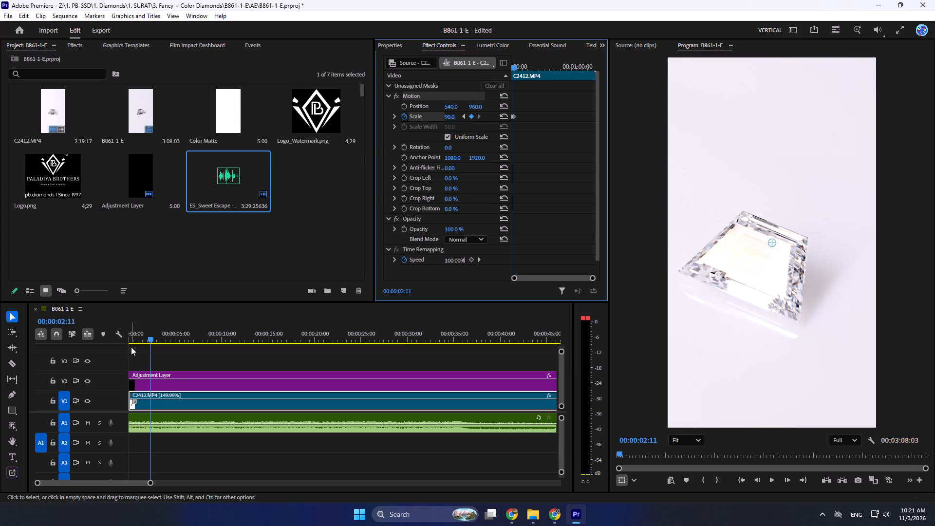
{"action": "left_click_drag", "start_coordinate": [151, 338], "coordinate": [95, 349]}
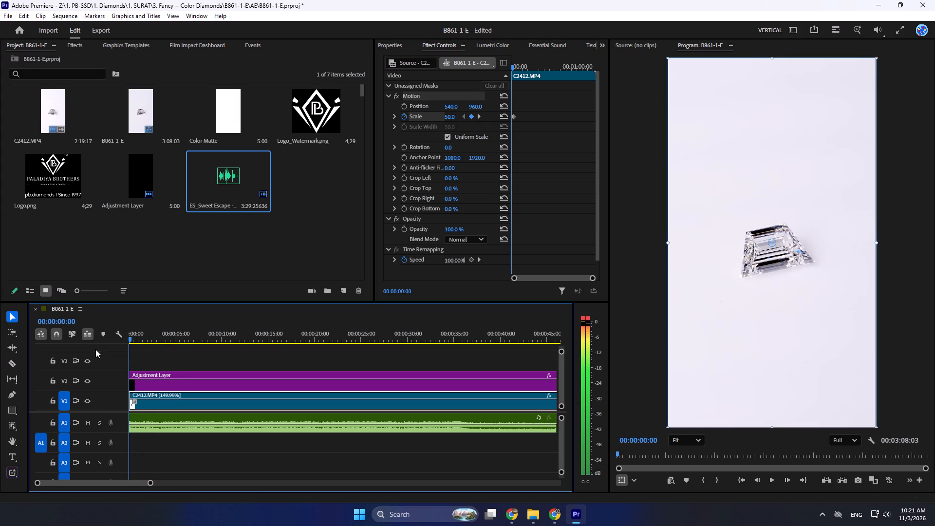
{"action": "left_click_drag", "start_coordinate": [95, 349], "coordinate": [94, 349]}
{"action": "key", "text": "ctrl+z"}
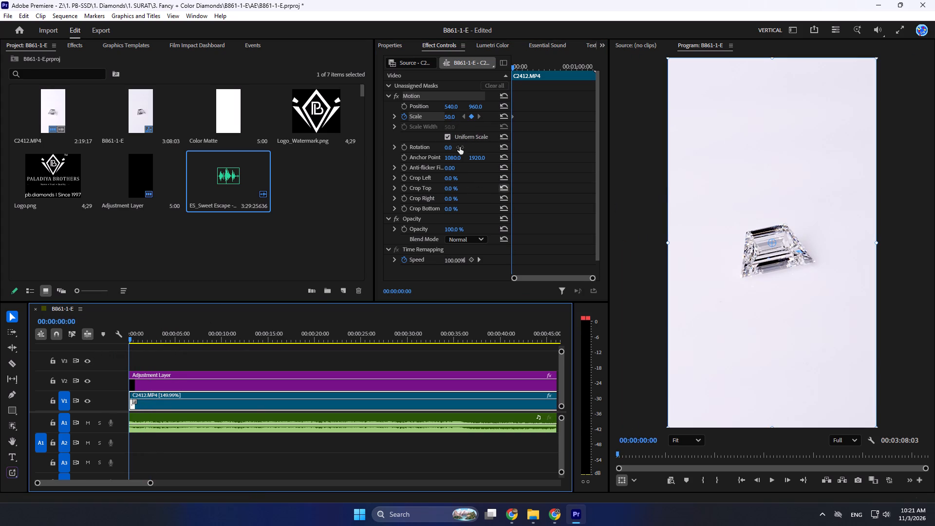
Turn on Position keyframing for the C2412.MP4 clip at 00:00:00:00.
{"action": "left_click", "coordinate": [403, 104]}
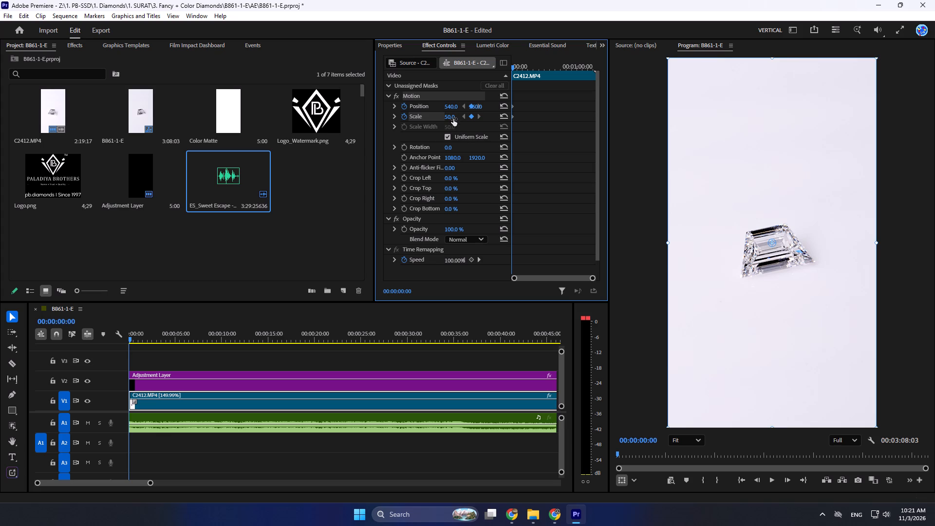
Play to 00:00:02:24 and add a Scale keyframe there, trying 60 before settling on 70.
{"action": "key", "text": "space"}
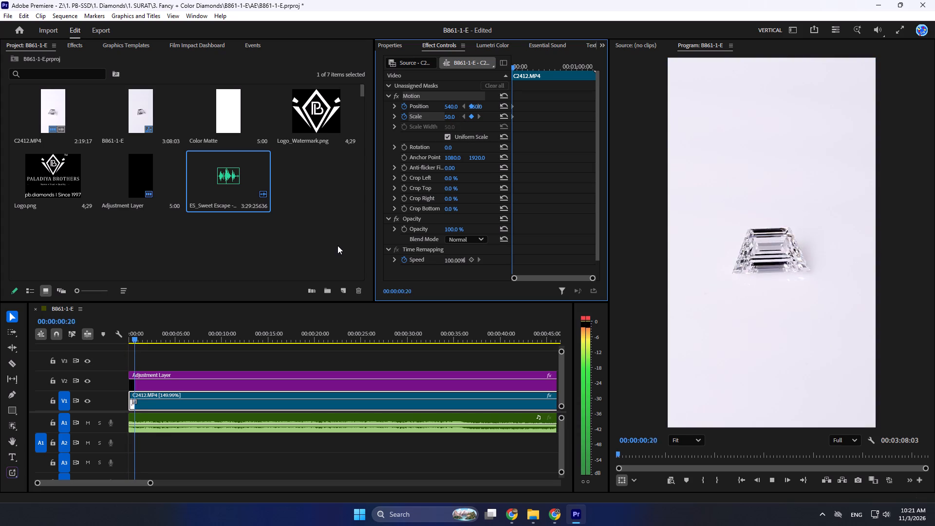
{"action": "key", "text": "space"}
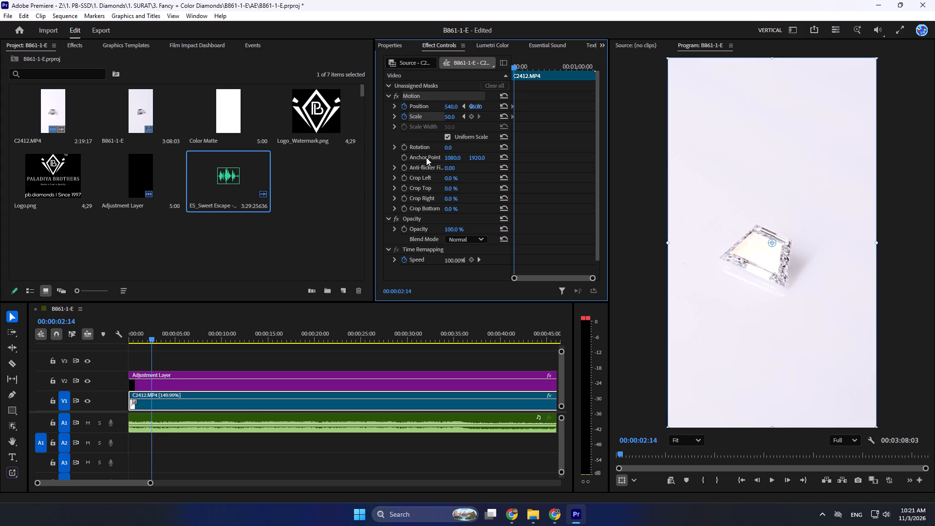
{"action": "key", "text": "space"}
{"action": "key", "text": "space"}
{"action": "left_click", "coordinate": [450, 114]}
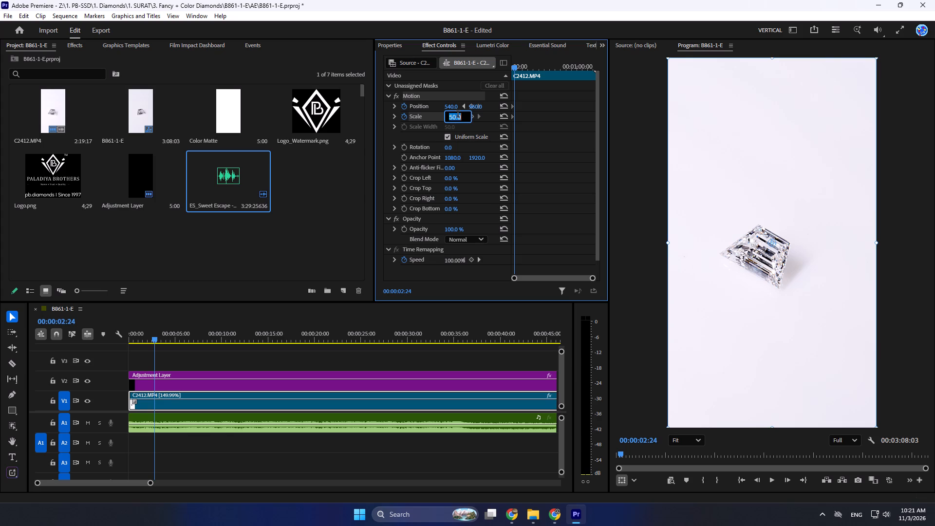
{"action": "type", "text": "60"}
{"action": "key", "text": "Return"}
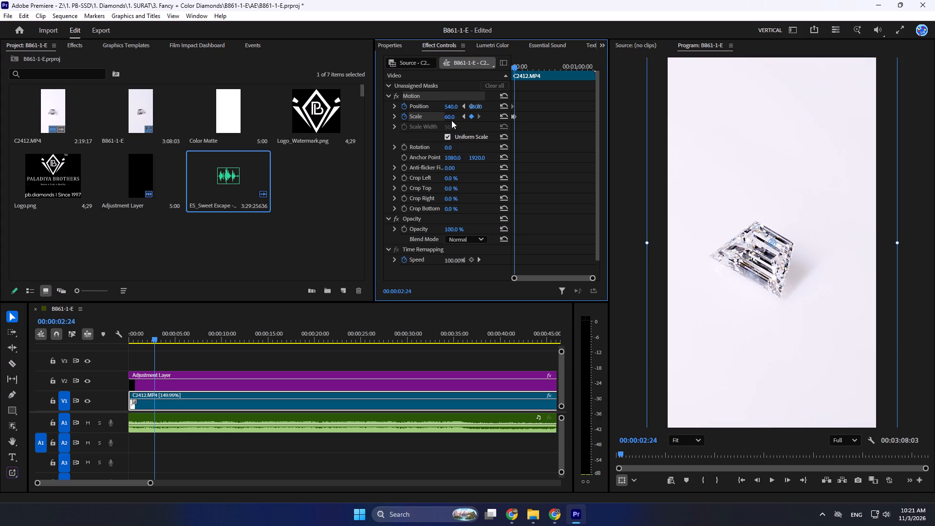
{"action": "left_click", "coordinate": [451, 118]}
{"action": "type", "text": "70"}
{"action": "key", "text": "Return"}
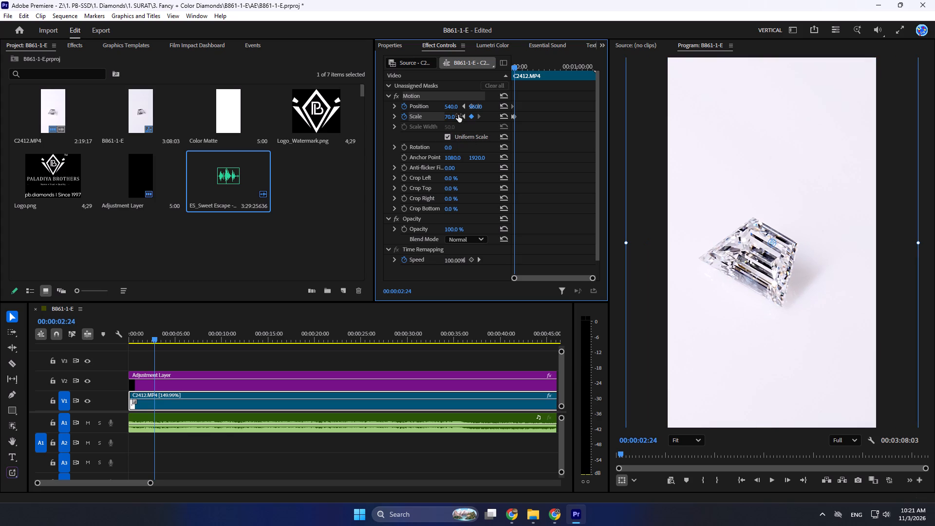
Reposition the clip horizontally to 643.5 at 00:00:02:24 to centre the diamond, and play the zoom from the start.
{"action": "left_click_drag", "start_coordinate": [766, 305], "coordinate": [783, 304]}
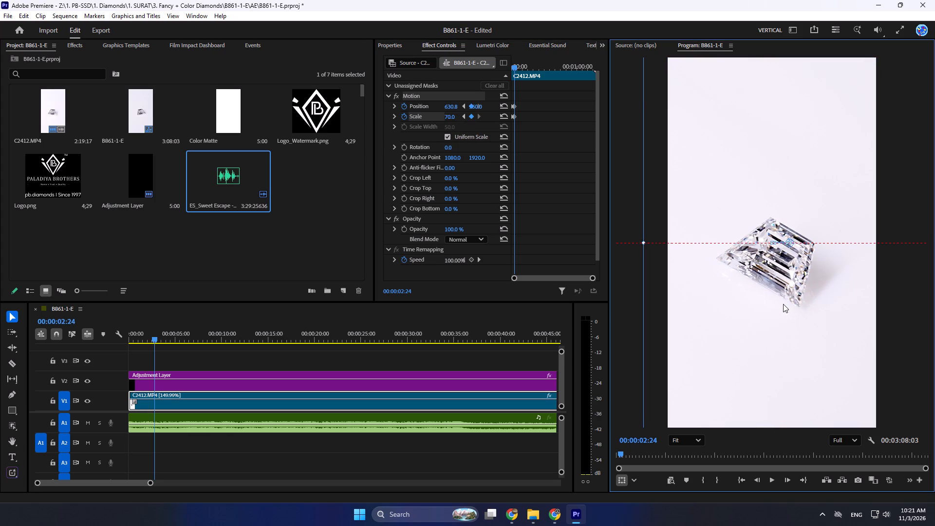
{"action": "left_click_drag", "start_coordinate": [783, 304], "coordinate": [785, 303]}
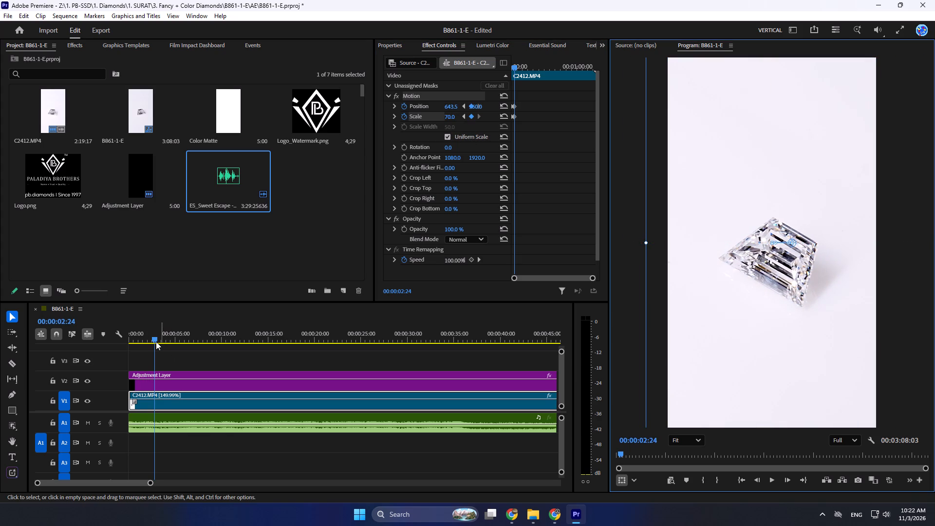
{"action": "left_click_drag", "start_coordinate": [154, 340], "coordinate": [82, 338]}
{"action": "key", "text": "space"}
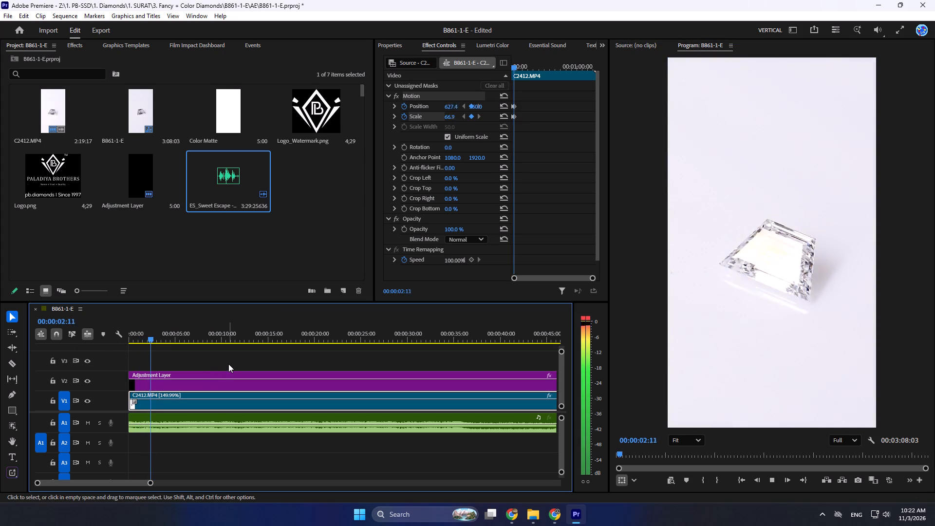
{"action": "key", "text": "space"}
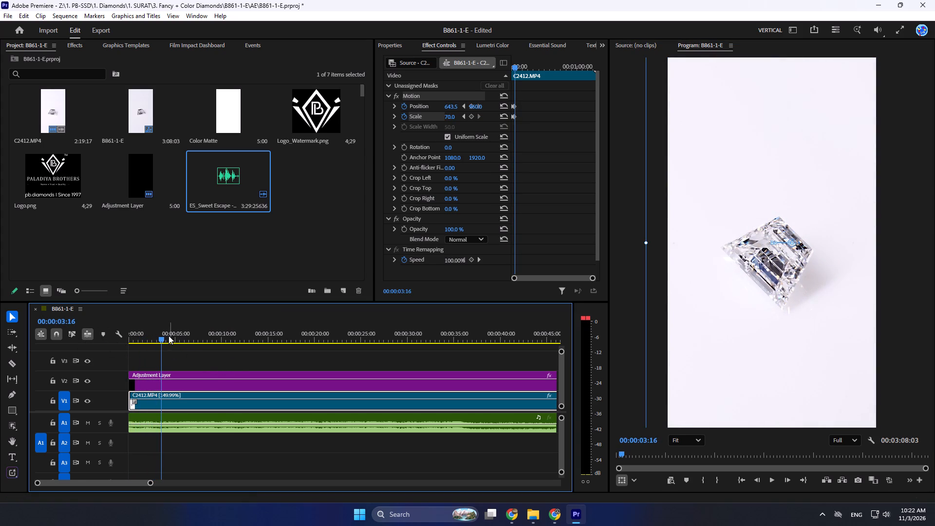
Move the clip's second Position and Scale keyframes together to 00:00:04:29 to lengthen the zoom.
{"action": "left_click_drag", "start_coordinate": [512, 66], "coordinate": [509, 71]}
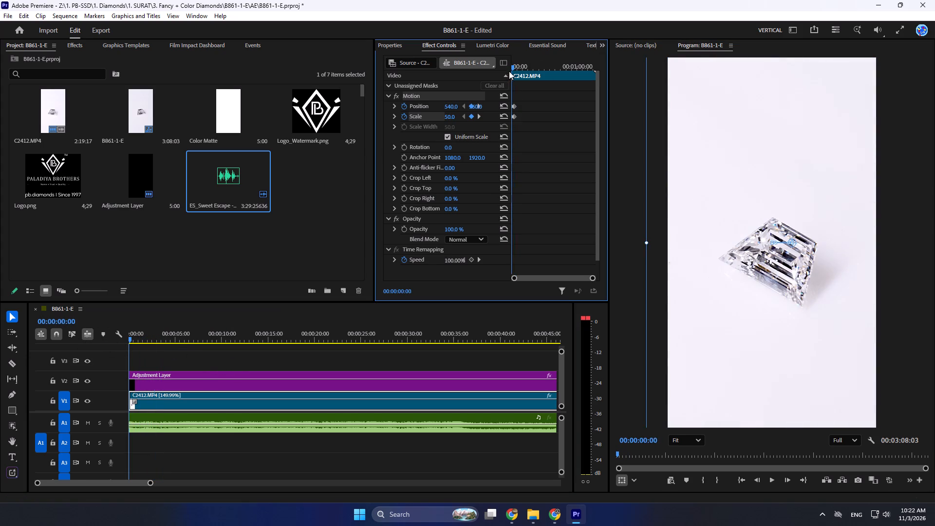
{"action": "left_click_drag", "start_coordinate": [509, 71], "coordinate": [512, 73]}
{"action": "scroll", "coordinate": [556, 215], "scroll_direction": "up", "scroll_amount": 4, "text": "alt"}
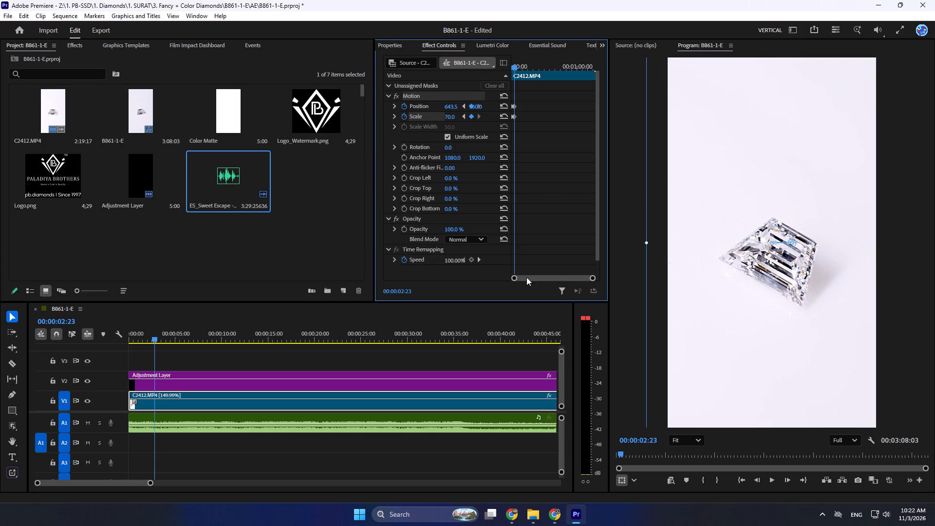
{"action": "left_click_drag", "start_coordinate": [515, 278], "coordinate": [545, 281]}
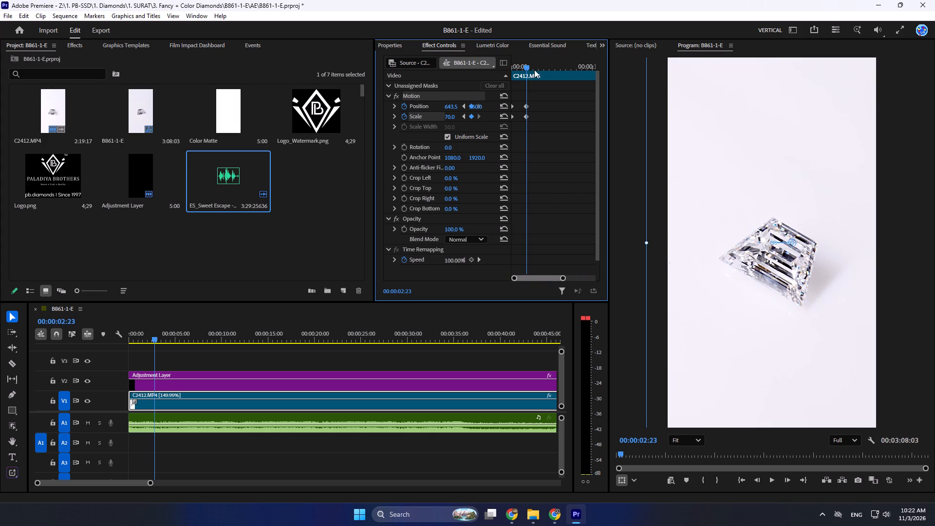
{"action": "left_click_drag", "start_coordinate": [529, 66], "coordinate": [531, 73]}
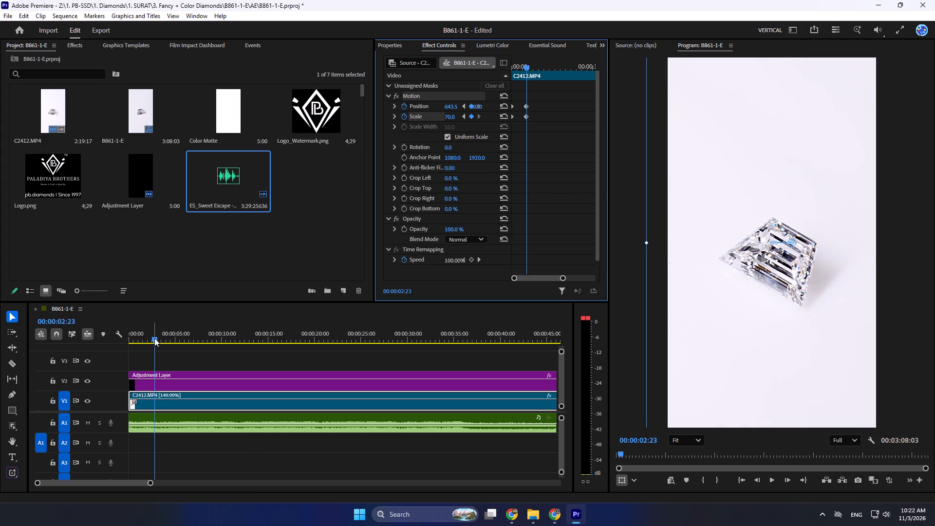
{"action": "left_click_drag", "start_coordinate": [154, 338], "coordinate": [168, 339]}
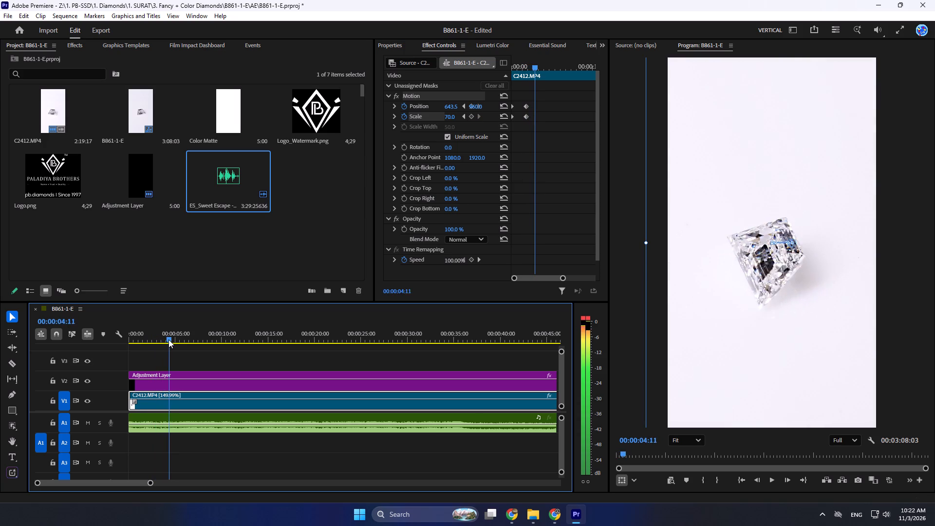
{"action": "left_click_drag", "start_coordinate": [168, 339], "coordinate": [174, 342]}
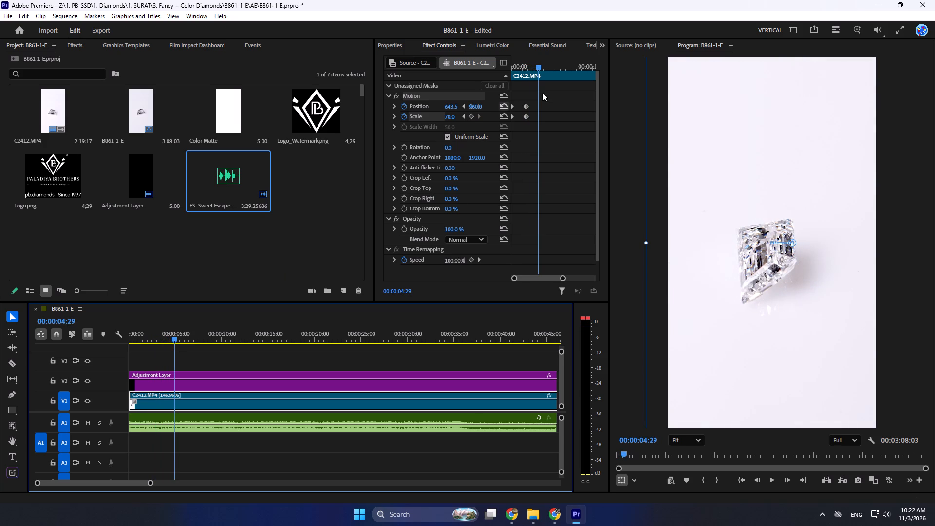
{"action": "left_click_drag", "start_coordinate": [524, 93], "coordinate": [534, 132]}
{"action": "left_click_drag", "start_coordinate": [525, 105], "coordinate": [538, 112]}
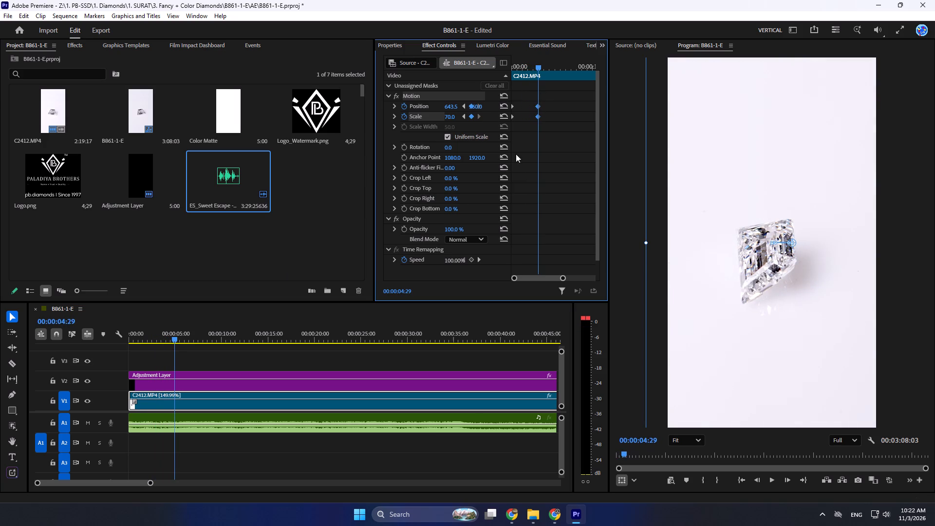
Set the playhead to 00:00:05:00 and align the clip's second Position and Scale keyframes with it.
{"action": "double_click", "coordinate": [75, 319]}
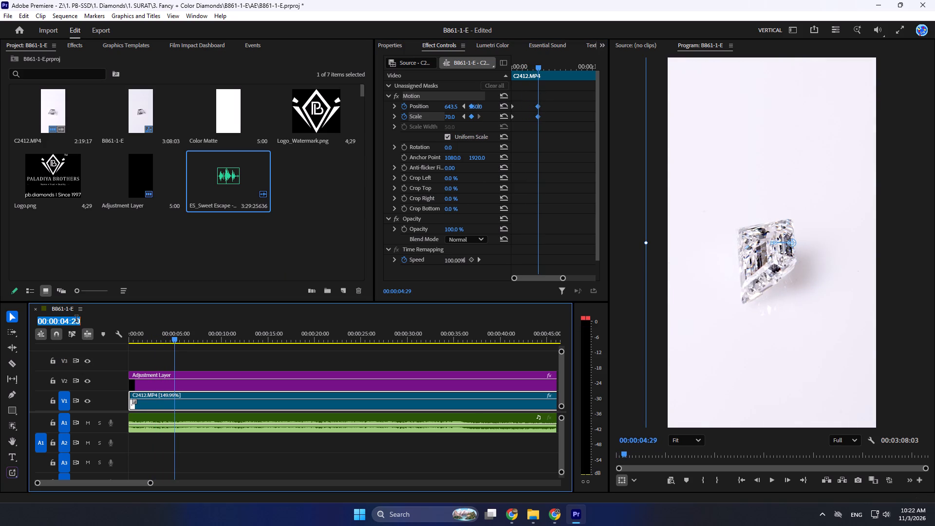
{"action": "key", "text": "BackSpace"}
{"action": "key", "text": "Delete"}
{"action": "type", "text": "30"}
{"action": "key", "text": "Return"}
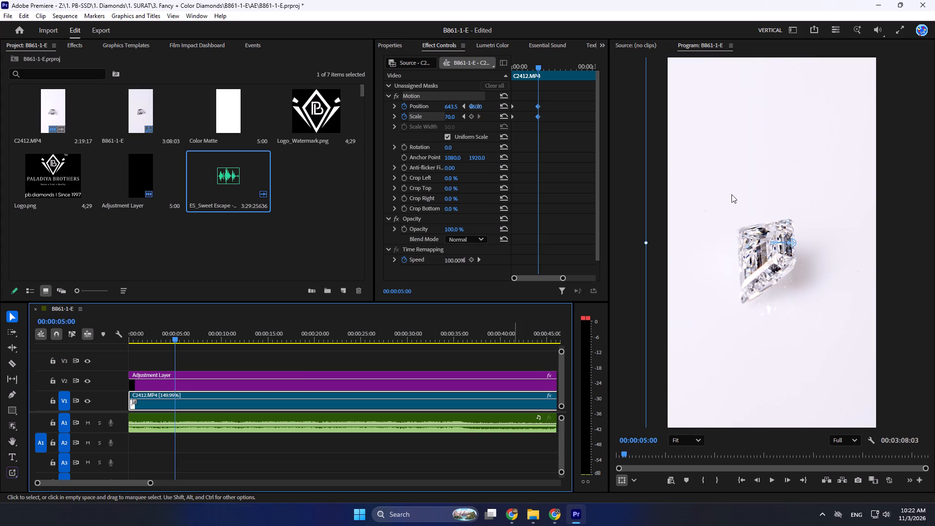
{"action": "left_click", "coordinate": [537, 106]}
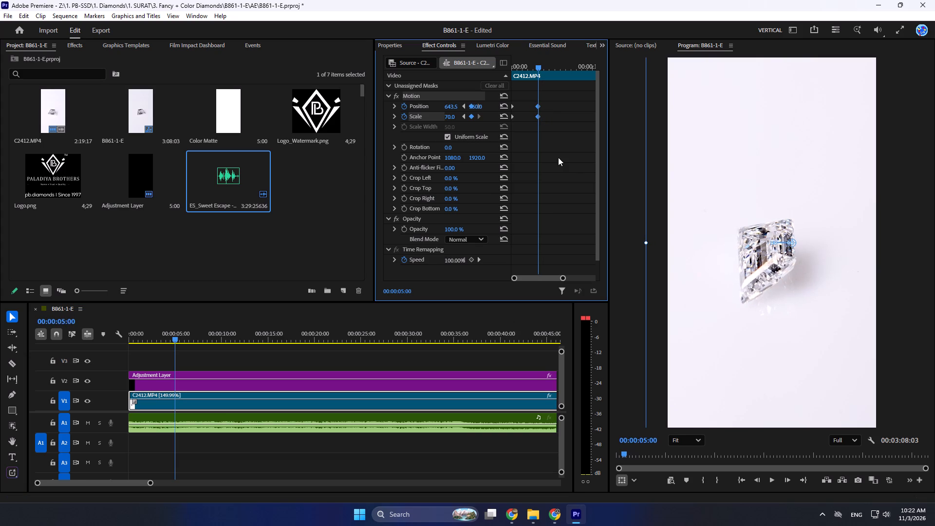
{"action": "left_click", "coordinate": [560, 159]}
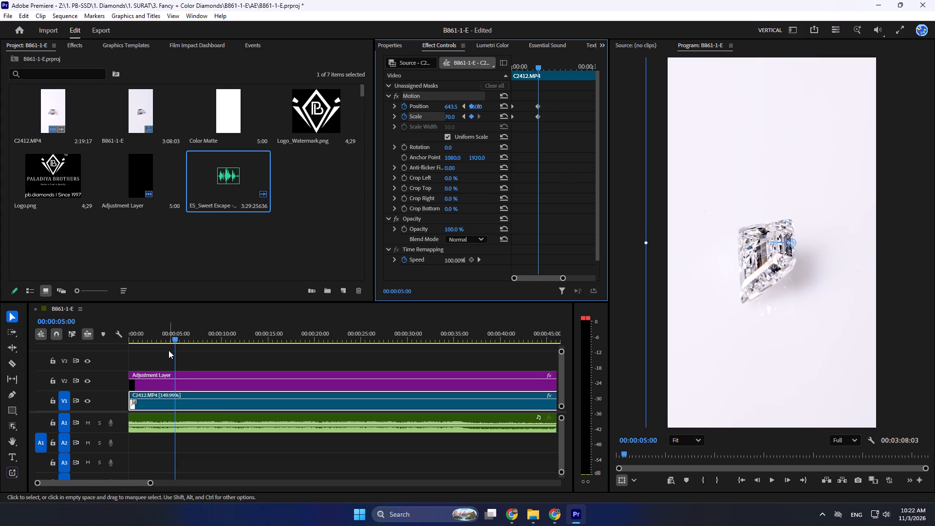
Set the playhead to 00:00:10:00 and add a Scale keyframe of 50 on the V1 clip there.
{"action": "left_click", "coordinate": [62, 319]}
{"action": "left_click", "coordinate": [67, 322]}
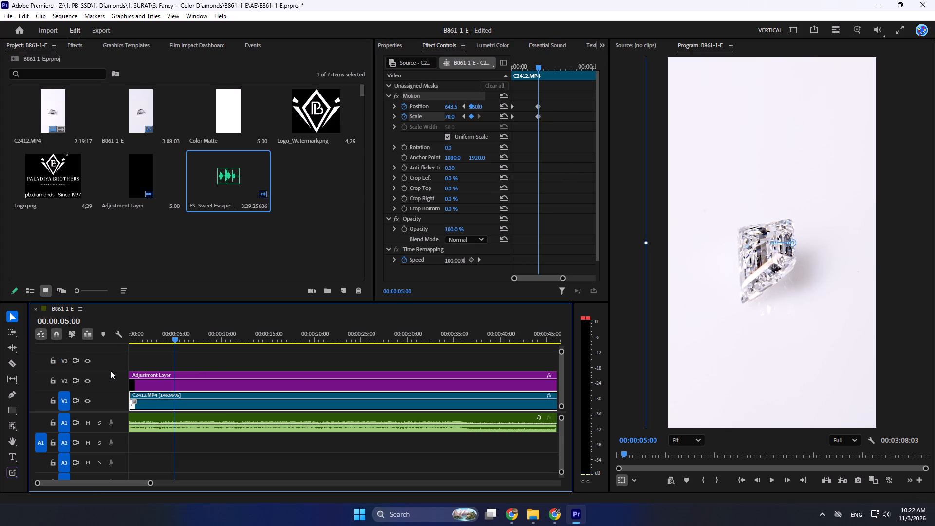
{"action": "key", "text": "BackSpace"}
{"action": "key", "text": "BackSpace"}
{"action": "type", "text": "10"}
{"action": "key", "text": "Return"}
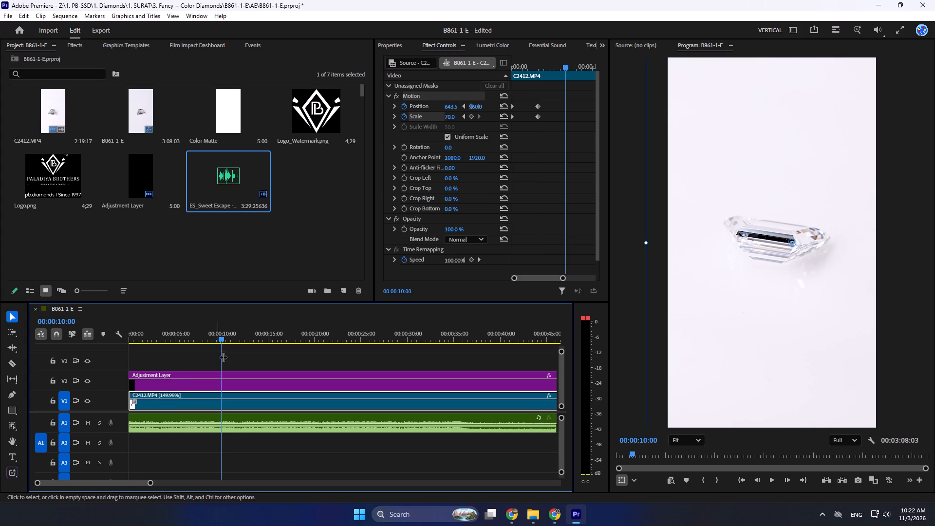
{"action": "left_click", "coordinate": [451, 118]}
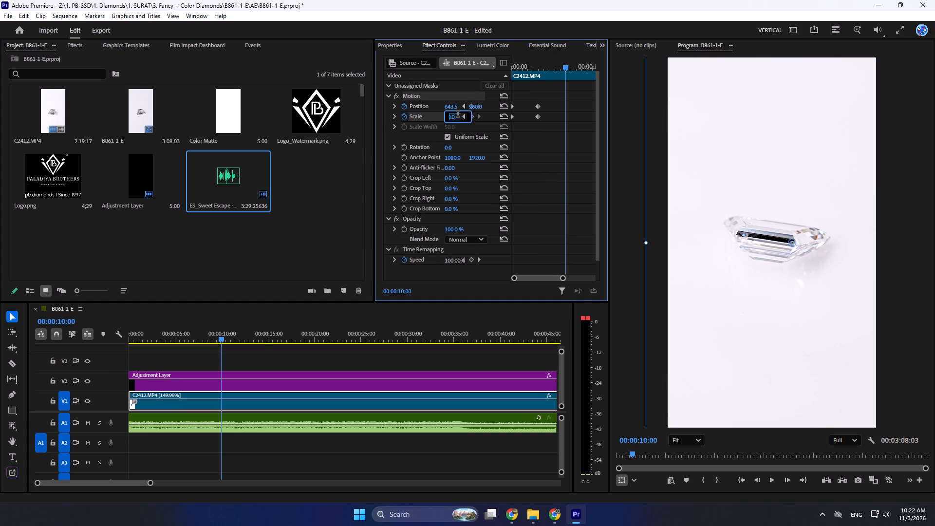
{"action": "type", "text": "50"}
{"action": "key", "text": "Return"}
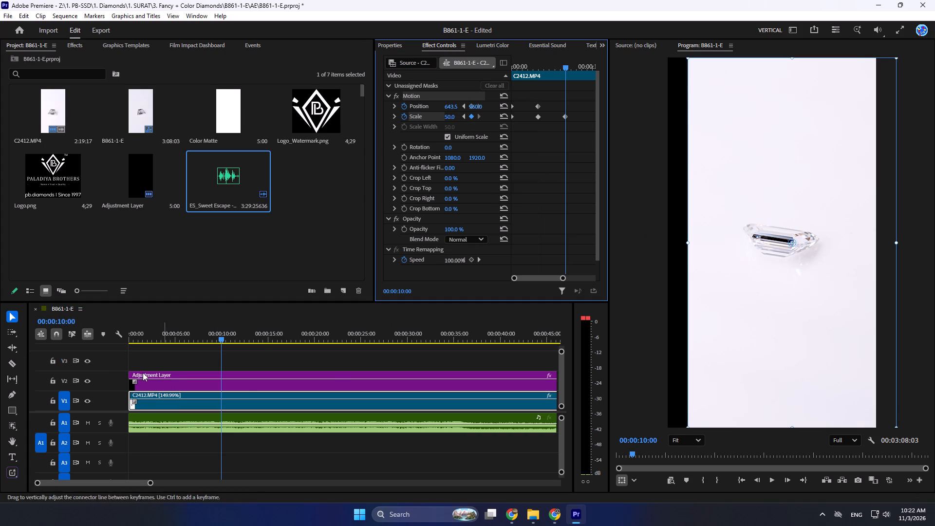
Copy the horizontal Position value 540.0 from the clip's first frame and apply it as a Position keyframe at 00:00:09:29.
{"action": "left_click_drag", "start_coordinate": [220, 337], "coordinate": [0, 348]}
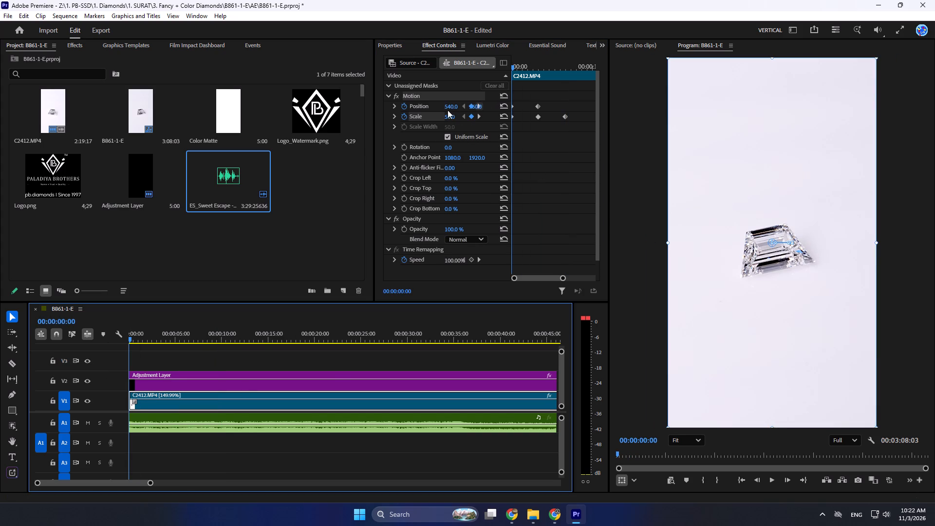
{"action": "left_click", "coordinate": [445, 104]}
{"action": "key", "text": "ctrl+c"}
{"action": "left_click_drag", "start_coordinate": [559, 74], "coordinate": [566, 75]}
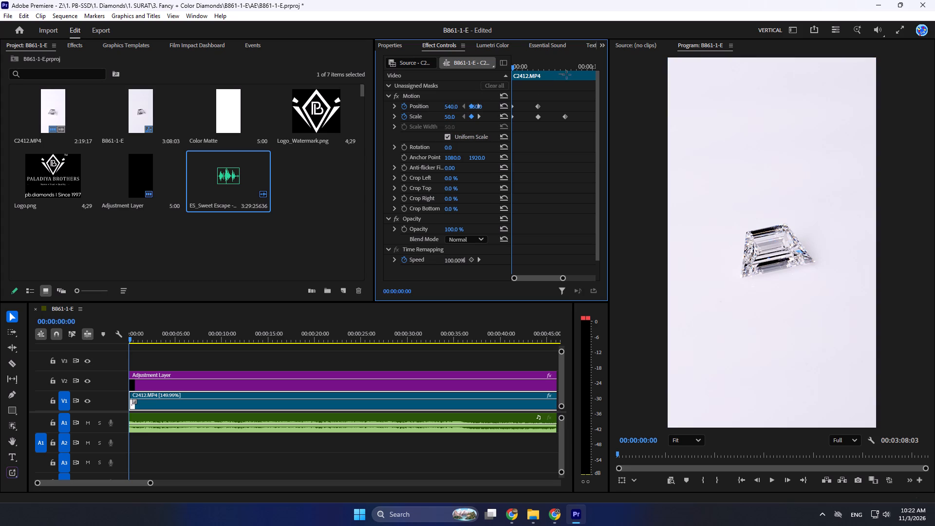
{"action": "left_click_drag", "start_coordinate": [566, 75], "coordinate": [567, 75]}
{"action": "left_click_drag", "start_coordinate": [562, 82], "coordinate": [568, 86]}
{"action": "left_click", "coordinate": [559, 69]}
{"action": "left_click_drag", "start_coordinate": [559, 64], "coordinate": [566, 67]}
{"action": "left_click", "coordinate": [457, 105]}
{"action": "key", "text": "ctrl+v"}
{"action": "key", "text": "Return"}
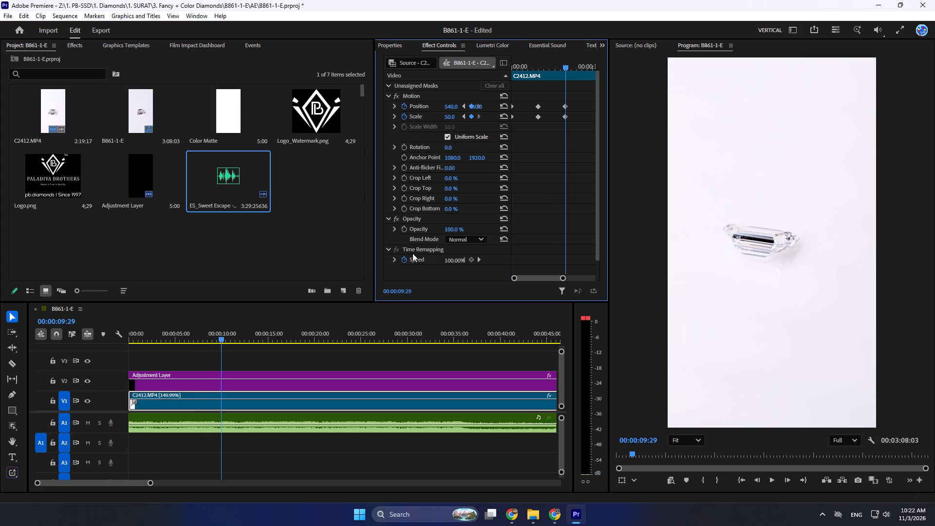
Play the sequence from the start to review the zoom, and split the C2412.MP4 clip at 00:00:17:29.
{"action": "left_click_drag", "start_coordinate": [222, 338], "coordinate": [0, 366]}
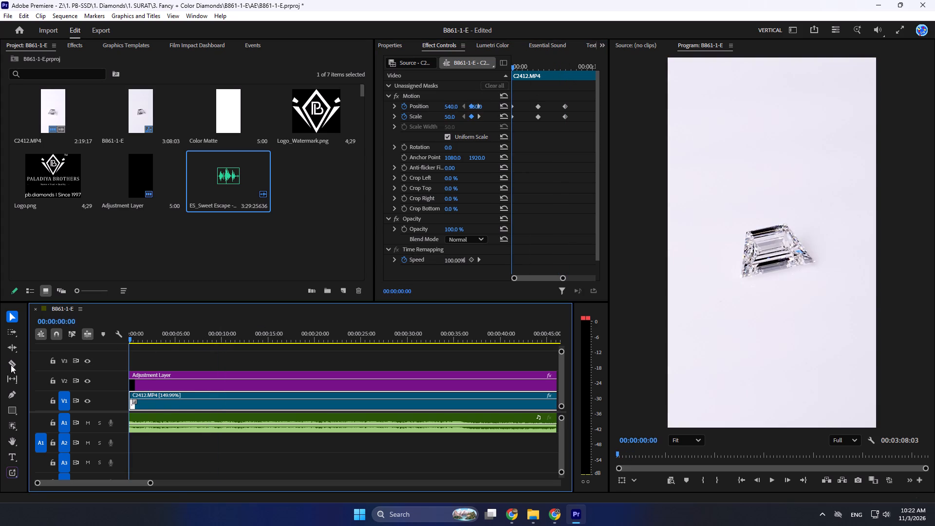
{"action": "key", "text": "space"}
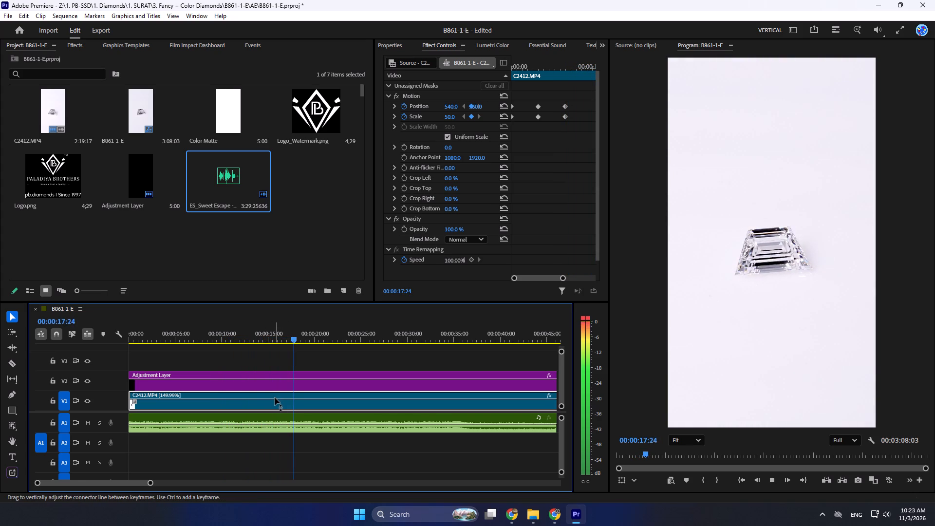
{"action": "key", "text": "space"}
{"action": "key", "text": "space"}
{"action": "key", "text": "space"}
{"action": "key", "text": "space"}
{"action": "key", "text": "space"}
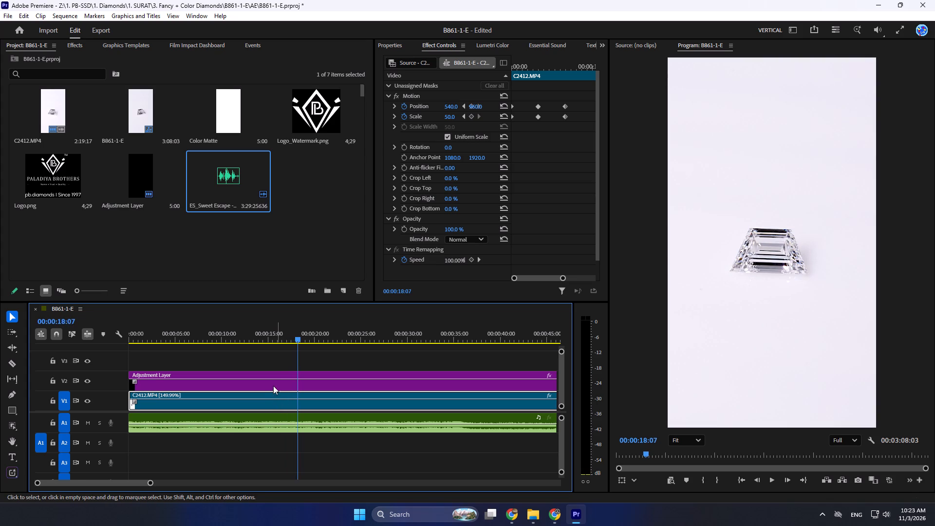
{"action": "left_click", "coordinate": [300, 337]}
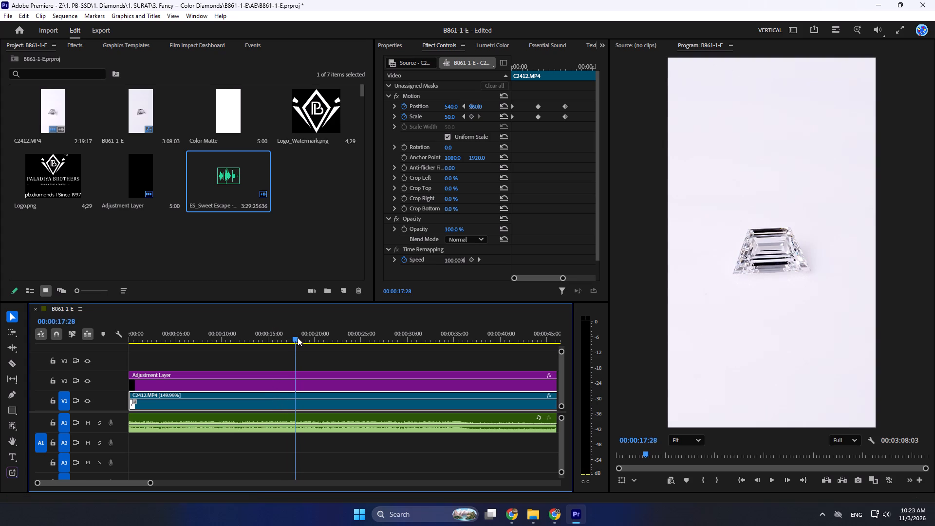
{"action": "key", "text": "c"}
{"action": "left_click", "coordinate": [298, 401]}
{"action": "key", "text": "v"}
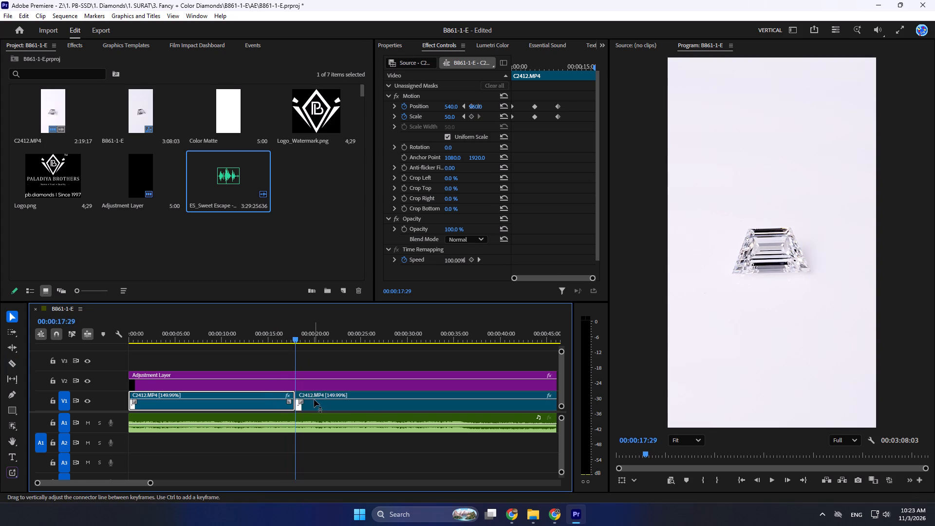
Scrub through the second clip portion, split it at 00:00:37:24 and delete the section from 00:00:17:29 to that cut.
{"action": "left_click", "coordinate": [314, 399]}
{"action": "scroll", "coordinate": [307, 402], "scroll_direction": "down", "scroll_amount": 8, "text": "alt"}
{"action": "scroll", "coordinate": [234, 376], "scroll_direction": "up", "scroll_amount": 4, "text": "alt"}
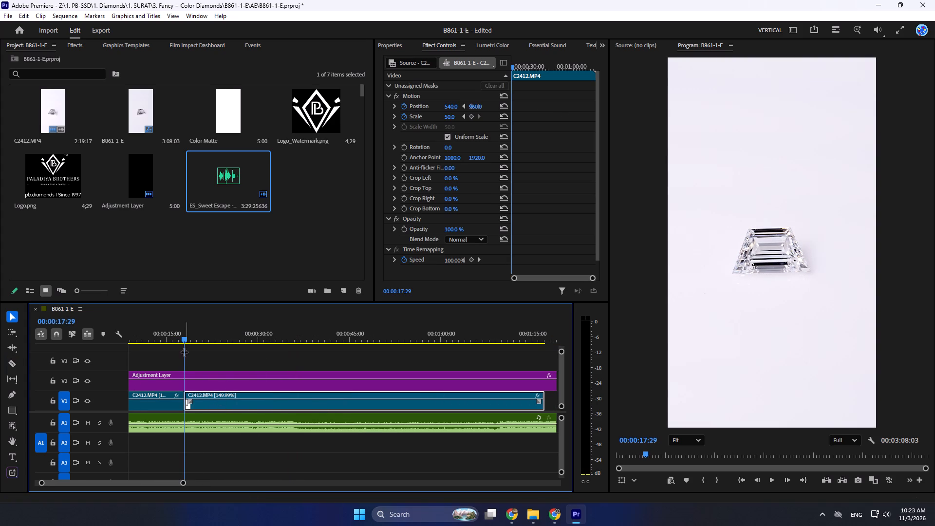
{"action": "left_click_drag", "start_coordinate": [186, 341], "coordinate": [266, 356]}
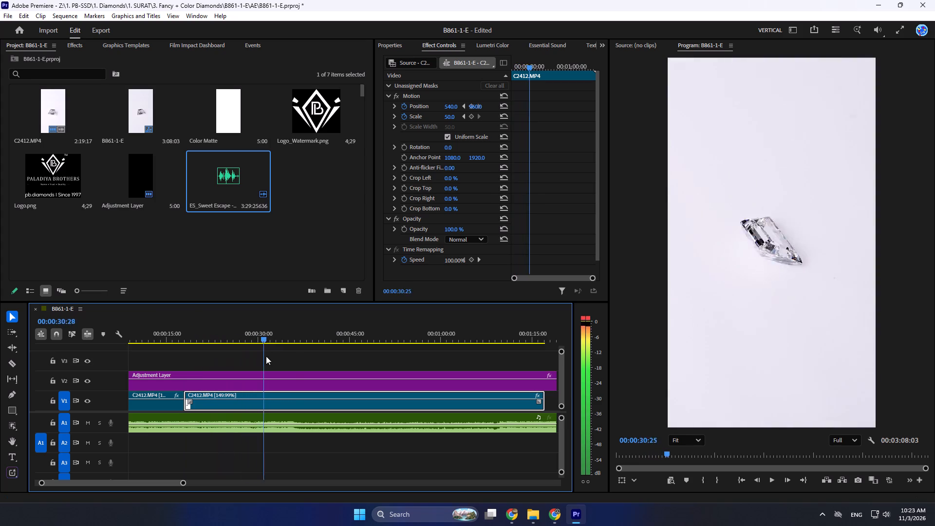
{"action": "left_click_drag", "start_coordinate": [266, 356], "coordinate": [273, 375]}
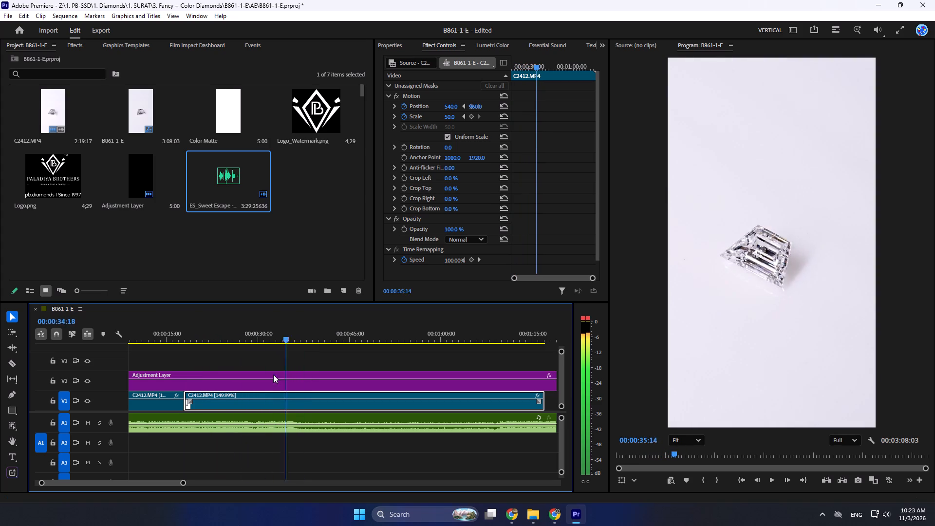
{"action": "left_click_drag", "start_coordinate": [273, 375], "coordinate": [272, 394]}
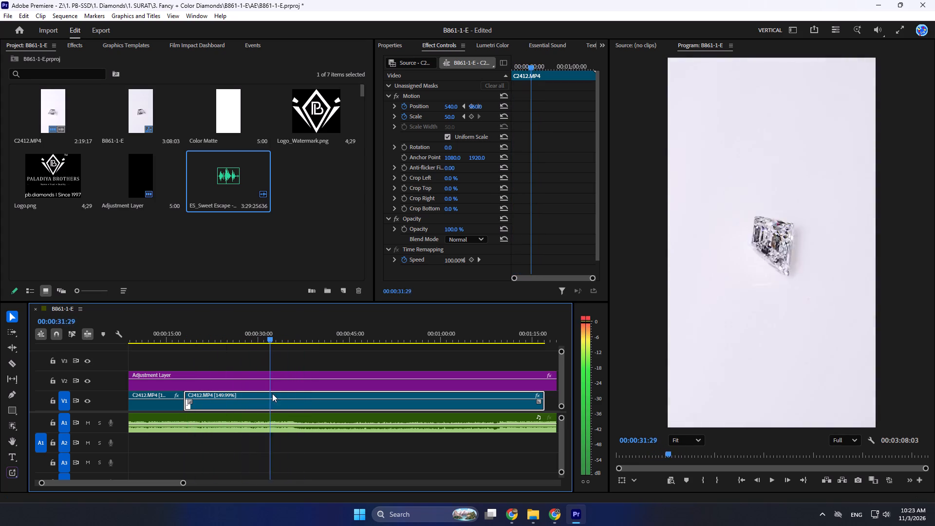
{"action": "left_click_drag", "start_coordinate": [272, 394], "coordinate": [293, 397]}
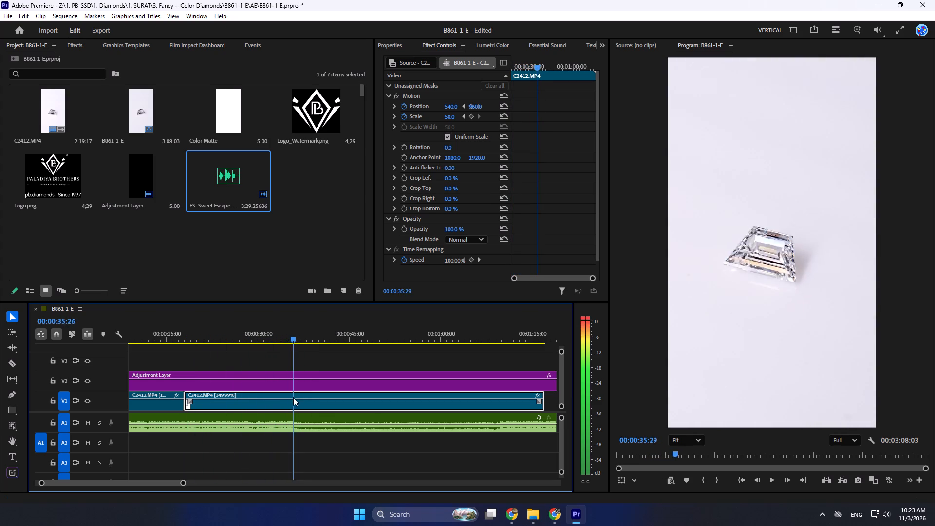
{"action": "left_click_drag", "start_coordinate": [293, 397], "coordinate": [301, 399]}
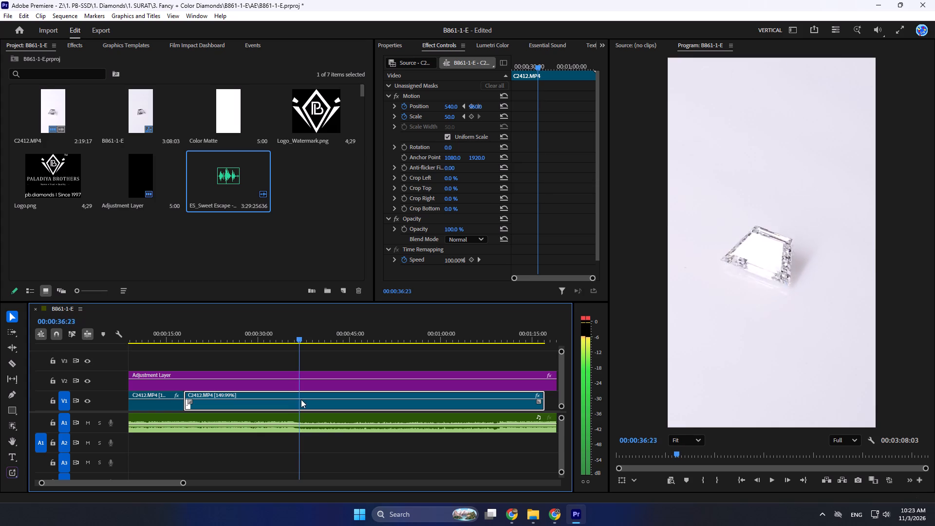
{"action": "left_click_drag", "start_coordinate": [301, 399], "coordinate": [307, 400]}
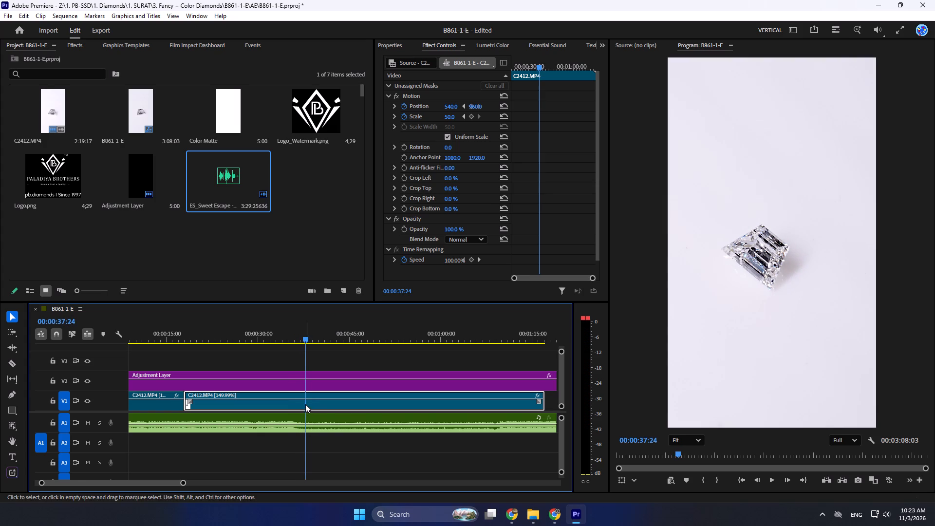
{"action": "key", "text": "c"}
{"action": "left_click", "coordinate": [303, 403]}
{"action": "key", "text": "v"}
{"action": "left_click", "coordinate": [274, 403]}
{"action": "key", "text": "Delete"}
Close the gap on V1 by moving the remaining C2412.MP4 clip against the end of the first clip.
{"action": "left_click_drag", "start_coordinate": [331, 407], "coordinate": [249, 400]}
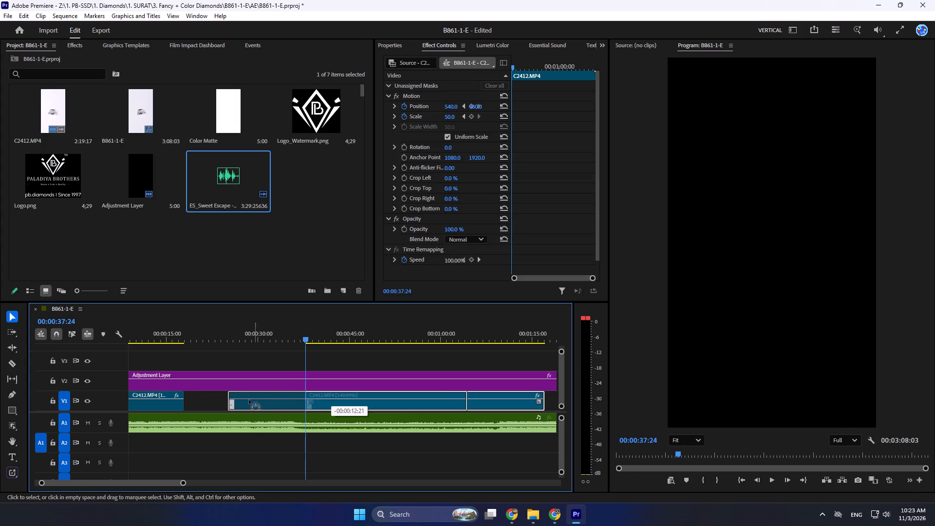
{"action": "left_click_drag", "start_coordinate": [249, 400], "coordinate": [213, 403]}
Reverse the speed of the second C2412.MP4 clip and set its time interpolation to Optical flow.
{"action": "left_click_drag", "start_coordinate": [190, 335], "coordinate": [185, 338]}
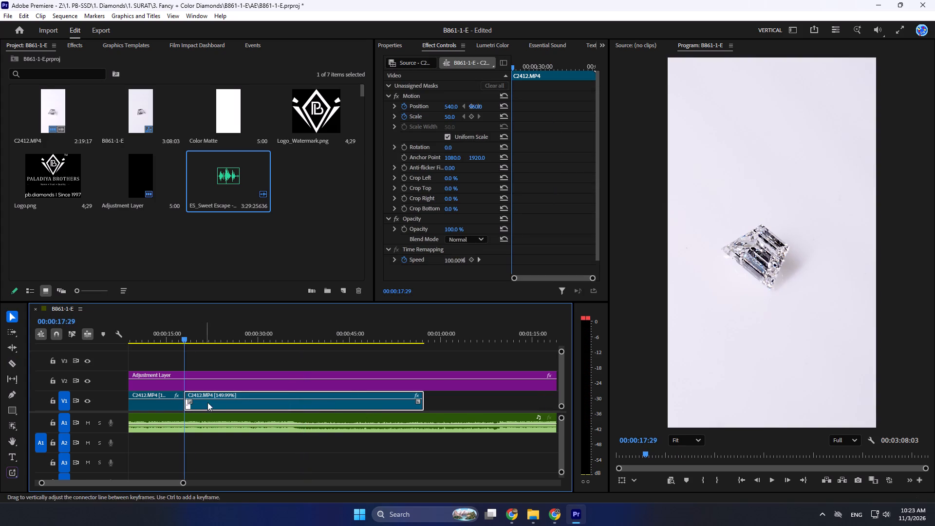
{"action": "right_click", "coordinate": [211, 404]}
{"action": "left_click", "coordinate": [243, 308]}
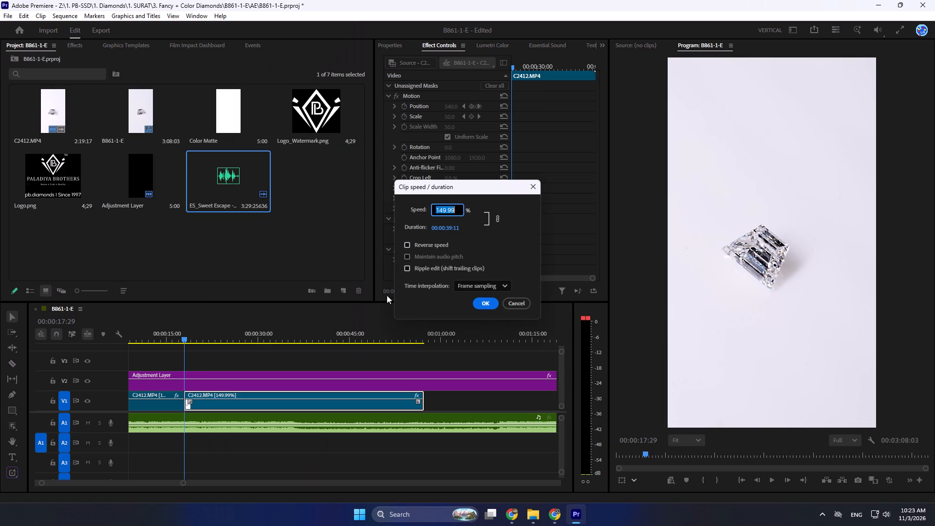
{"action": "left_click", "coordinate": [425, 244]}
{"action": "left_click", "coordinate": [465, 283]}
{"action": "left_click", "coordinate": [479, 328]}
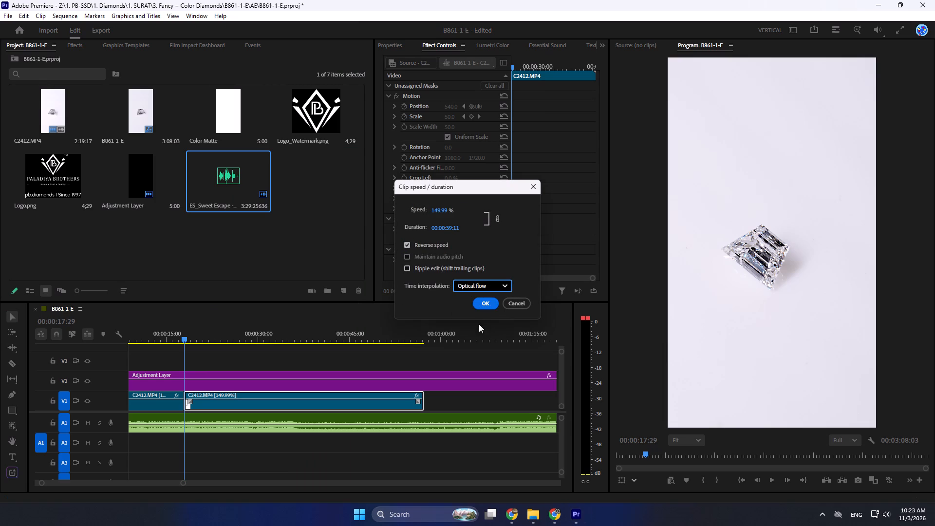
{"action": "left_click", "coordinate": [485, 303]}
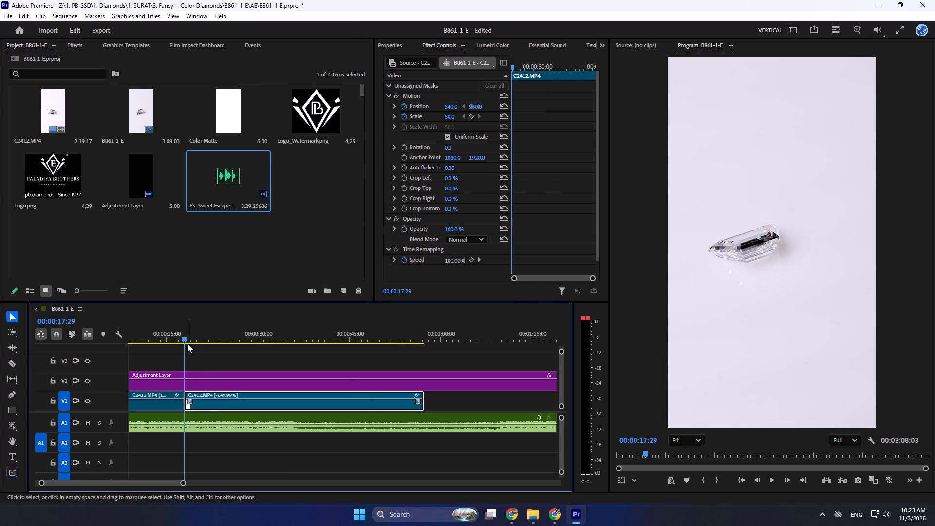
Split the reversed clip at 00:00:40:23, delete its portion before the cut and close the resulting gap.
{"action": "left_click_drag", "start_coordinate": [184, 340], "coordinate": [216, 357]}
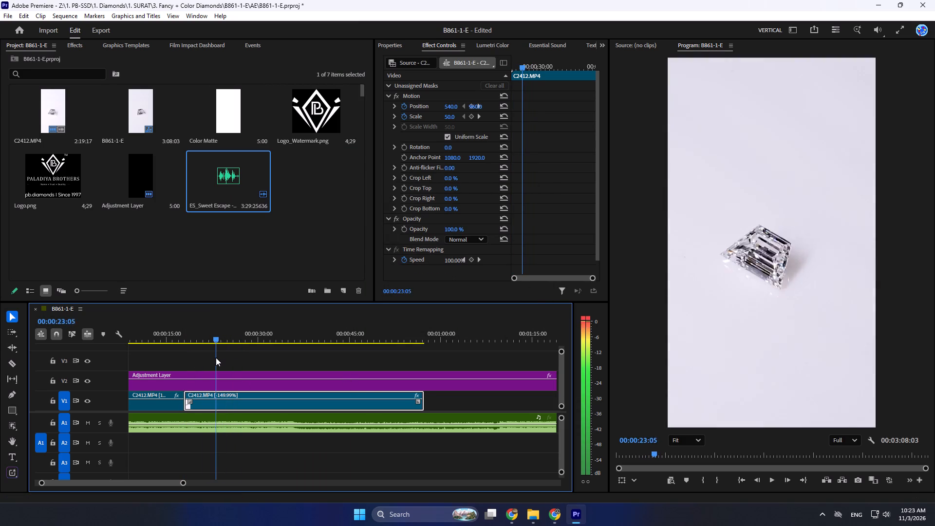
{"action": "left_click_drag", "start_coordinate": [216, 357], "coordinate": [217, 362]}
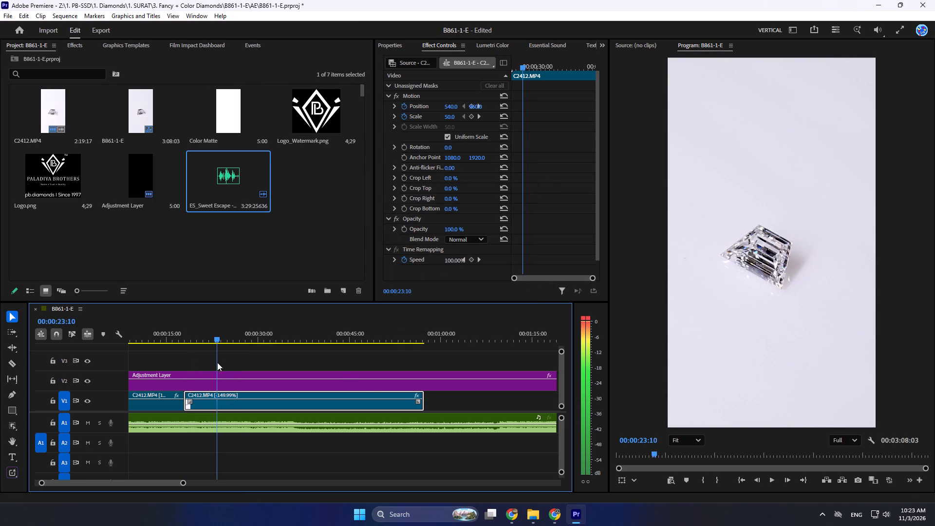
{"action": "left_click_drag", "start_coordinate": [217, 362], "coordinate": [312, 369]}
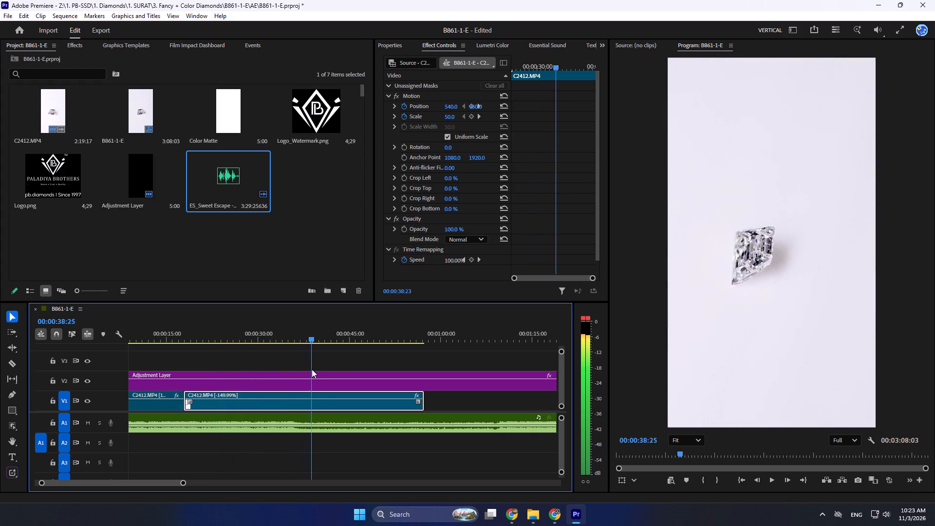
{"action": "left_click_drag", "start_coordinate": [312, 369], "coordinate": [320, 375]}
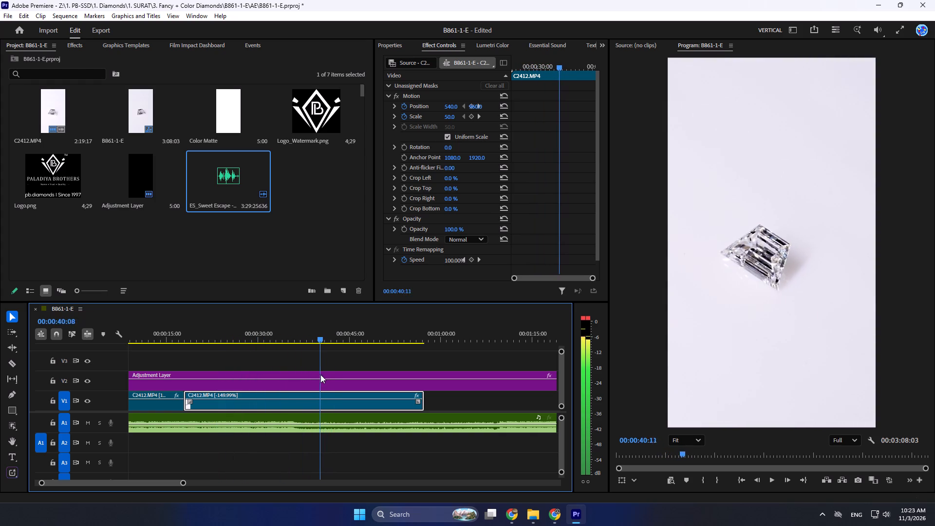
{"action": "left_click_drag", "start_coordinate": [320, 375], "coordinate": [323, 376]}
{"action": "key", "text": "c"}
{"action": "left_click", "coordinate": [322, 402]}
{"action": "key", "text": "v"}
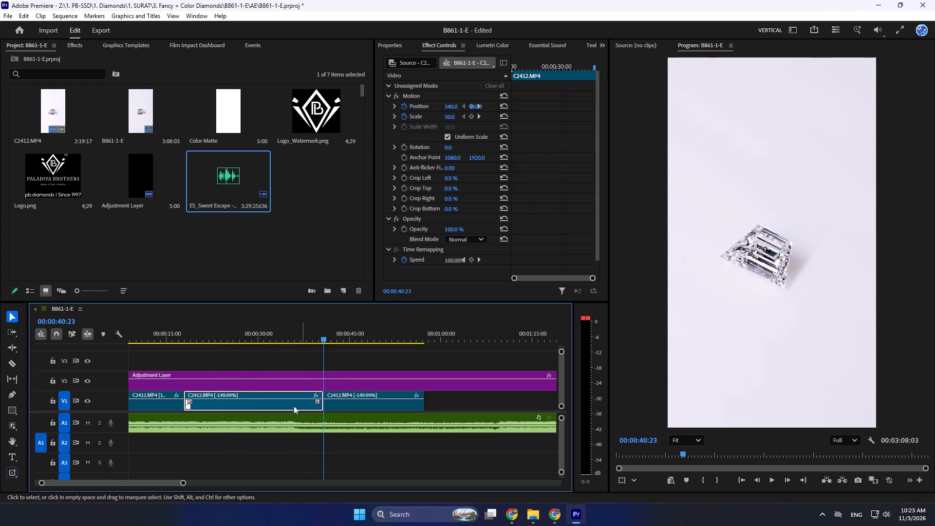
{"action": "left_click", "coordinate": [279, 407]}
{"action": "key", "text": "Delete"}
{"action": "left_click", "coordinate": [227, 402]}
{"action": "key", "text": "Delete"}
Return to the reversed clip's start at 00:00:17:29 and clear all its existing Scale and Position keyframes.
{"action": "left_click_drag", "start_coordinate": [248, 336], "coordinate": [189, 341]}
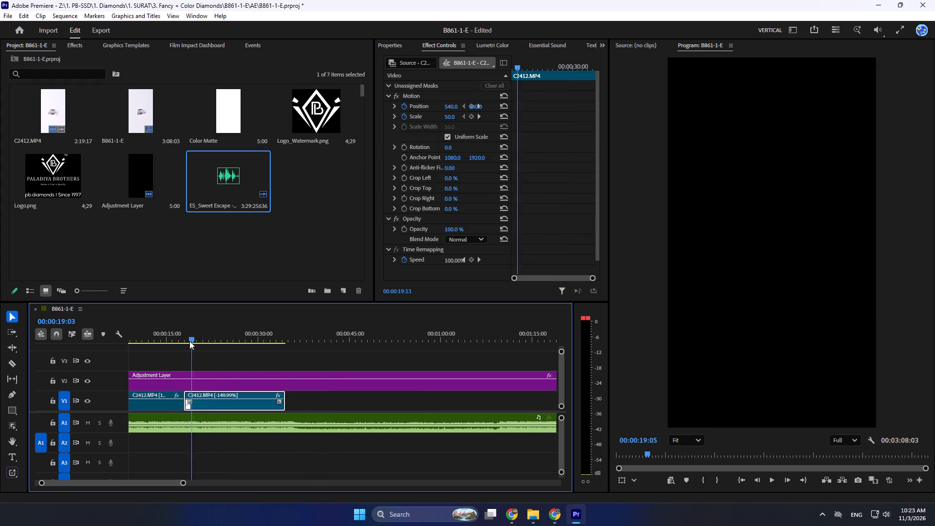
{"action": "left_click_drag", "start_coordinate": [189, 341], "coordinate": [187, 343]}
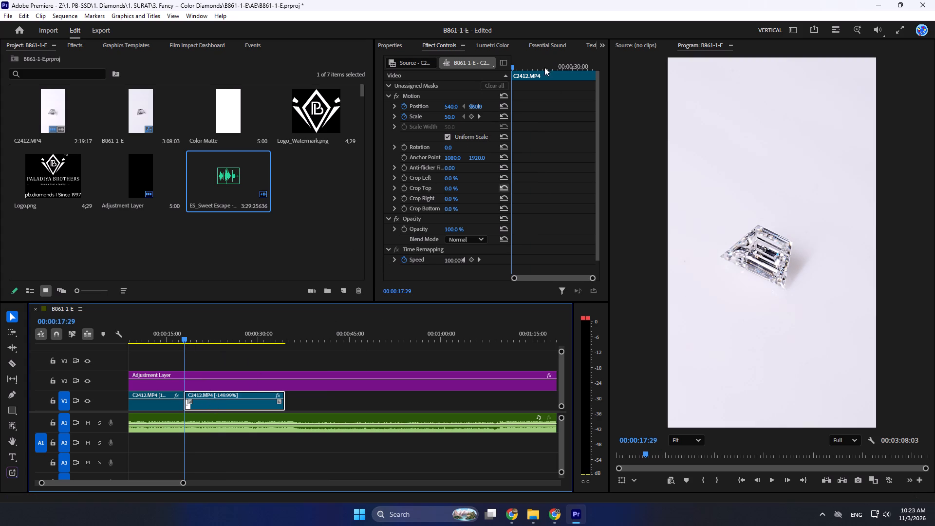
{"action": "left_click", "coordinate": [471, 118]}
{"action": "left_click", "coordinate": [473, 103]}
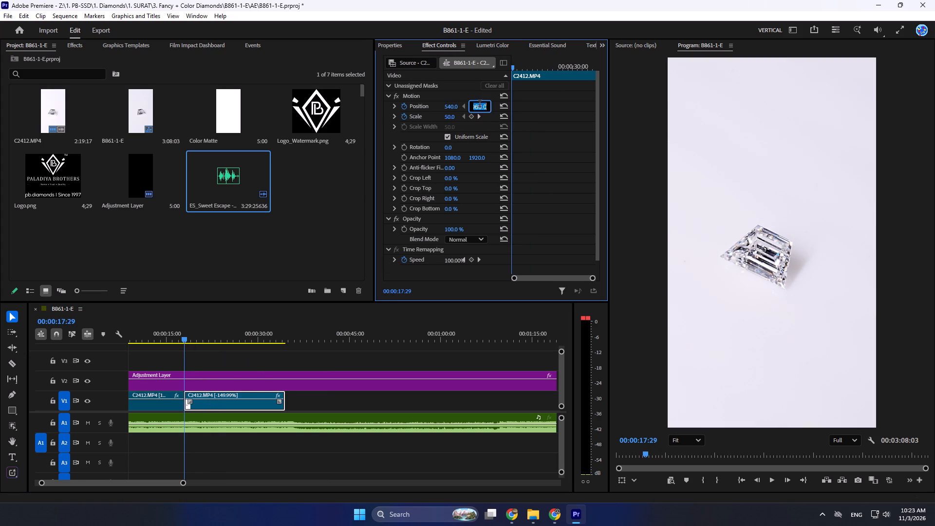
{"action": "left_click", "coordinate": [524, 117]}
{"action": "left_click", "coordinate": [407, 113]}
{"action": "left_click", "coordinate": [406, 106]}
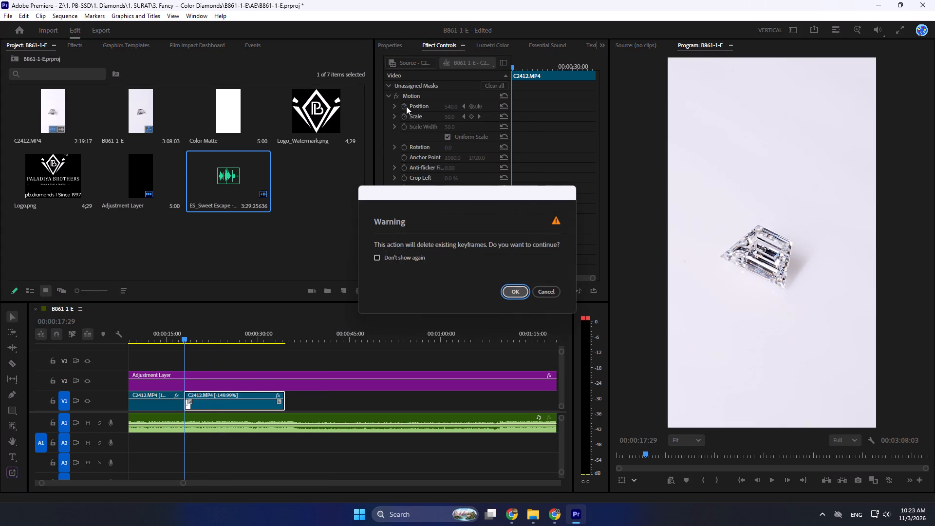
{"action": "left_click", "coordinate": [506, 287]}
{"action": "left_click", "coordinate": [405, 106]}
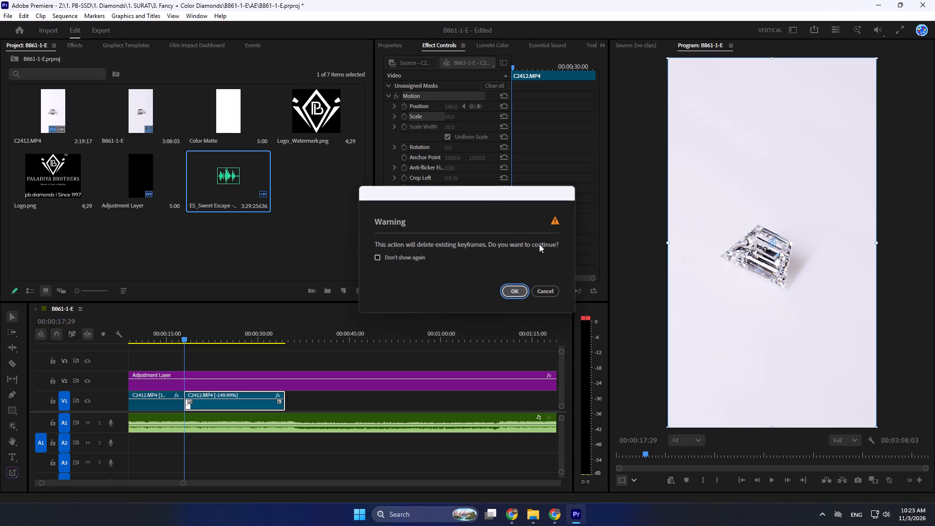
{"action": "left_click", "coordinate": [516, 290]}
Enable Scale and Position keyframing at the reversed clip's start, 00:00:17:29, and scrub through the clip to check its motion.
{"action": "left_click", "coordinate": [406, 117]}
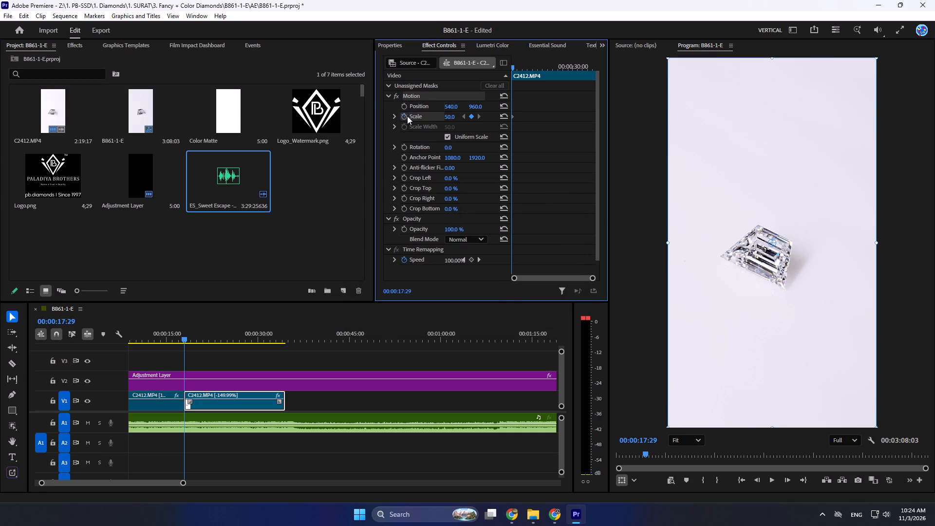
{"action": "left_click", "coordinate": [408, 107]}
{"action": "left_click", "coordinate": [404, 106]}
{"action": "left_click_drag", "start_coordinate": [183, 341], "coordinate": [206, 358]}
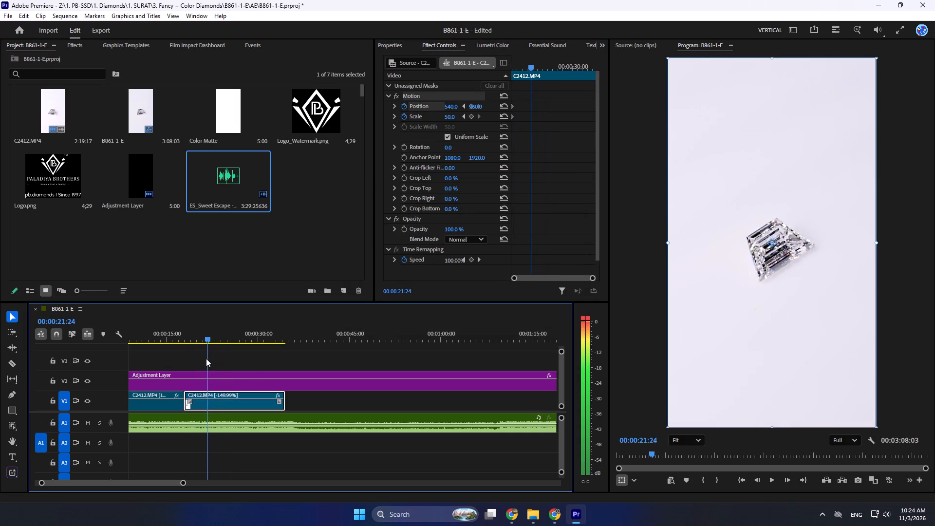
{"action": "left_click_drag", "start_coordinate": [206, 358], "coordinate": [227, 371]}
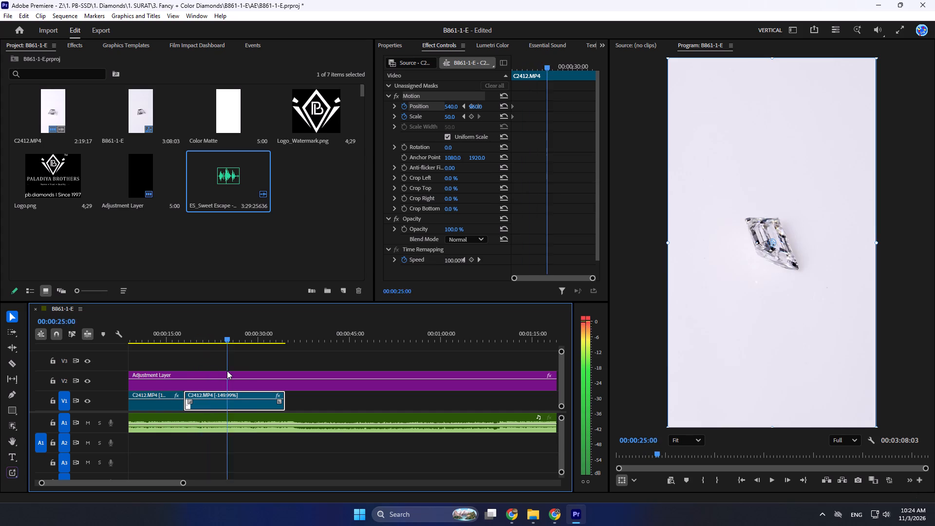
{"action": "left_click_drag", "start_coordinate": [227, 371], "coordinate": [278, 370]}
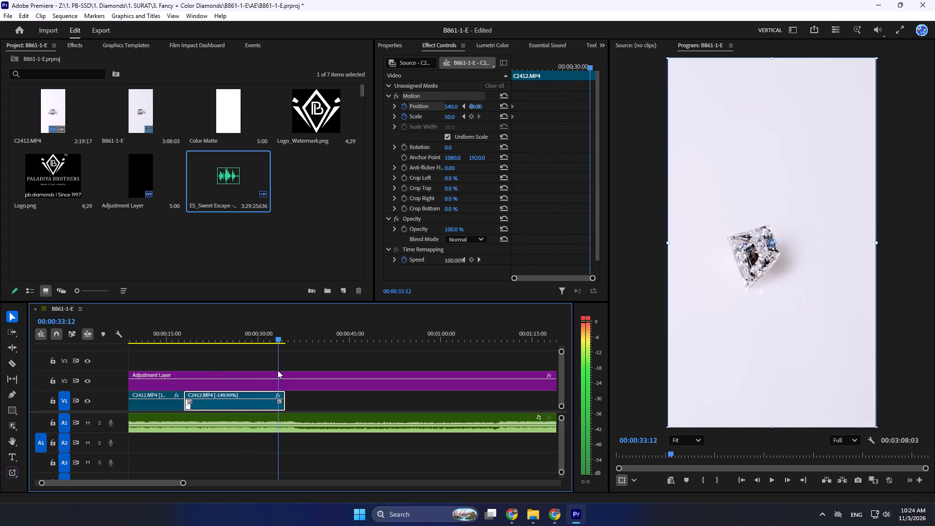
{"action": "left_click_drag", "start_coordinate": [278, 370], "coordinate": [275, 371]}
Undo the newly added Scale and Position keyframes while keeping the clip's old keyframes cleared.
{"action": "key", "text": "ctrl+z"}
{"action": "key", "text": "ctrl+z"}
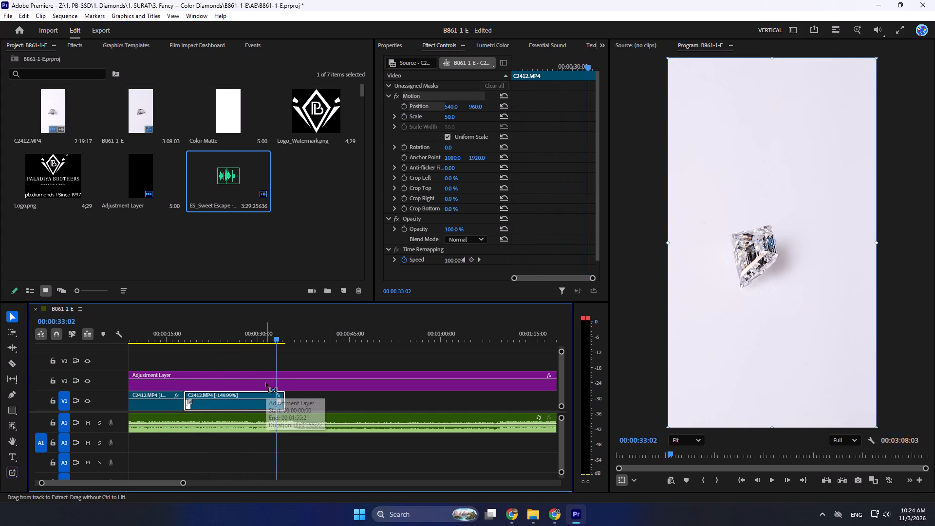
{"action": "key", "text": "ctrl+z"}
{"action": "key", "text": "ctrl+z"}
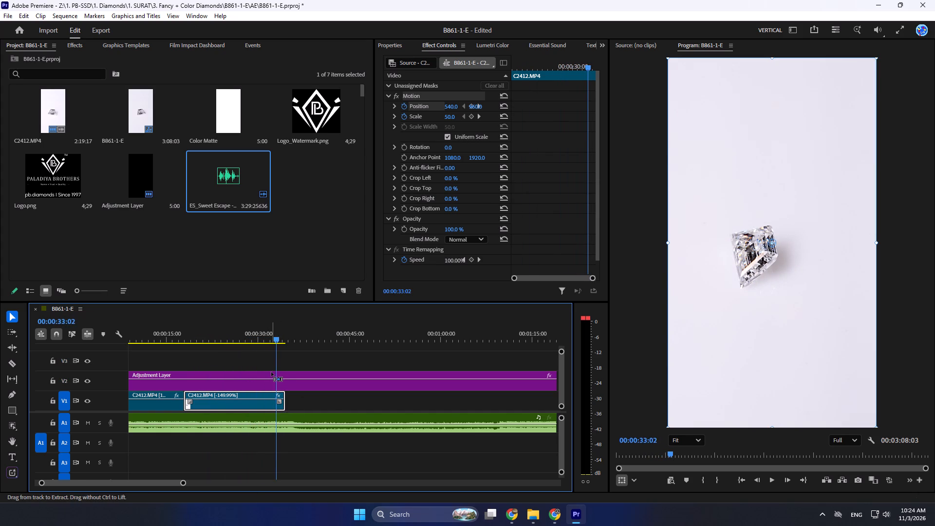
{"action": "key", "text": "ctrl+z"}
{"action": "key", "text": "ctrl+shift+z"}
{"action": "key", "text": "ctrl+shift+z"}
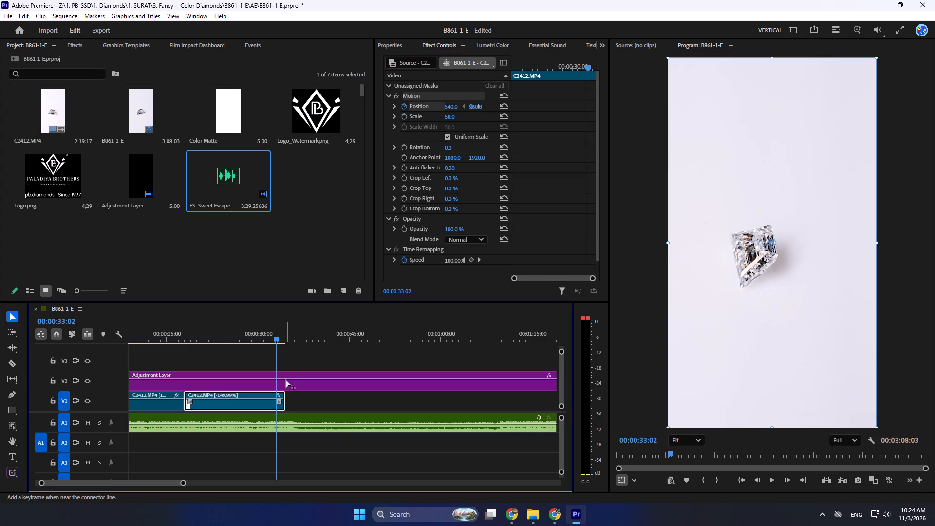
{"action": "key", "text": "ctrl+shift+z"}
Set the reversed C2412.MP4 clip's speed to 100%.
{"action": "right_click", "coordinate": [236, 399]}
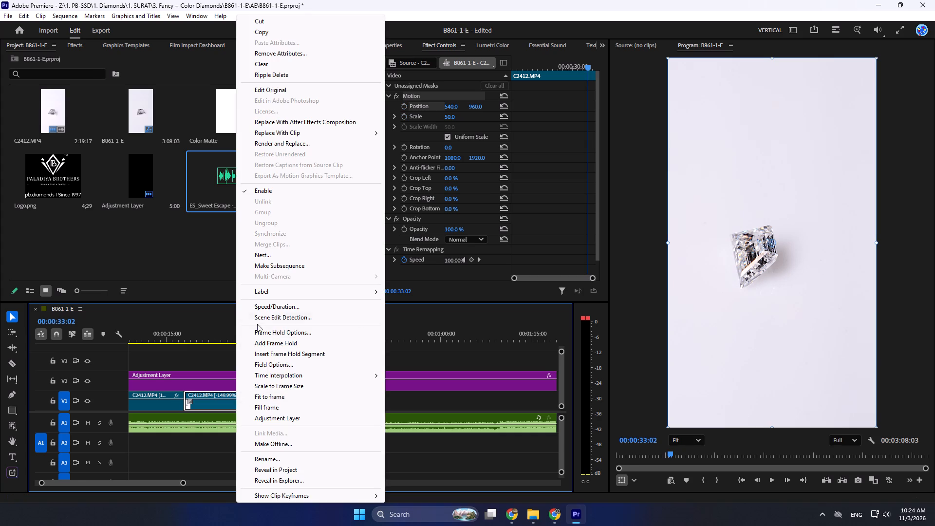
{"action": "left_click", "coordinate": [267, 304]}
{"action": "type", "text": "100"}
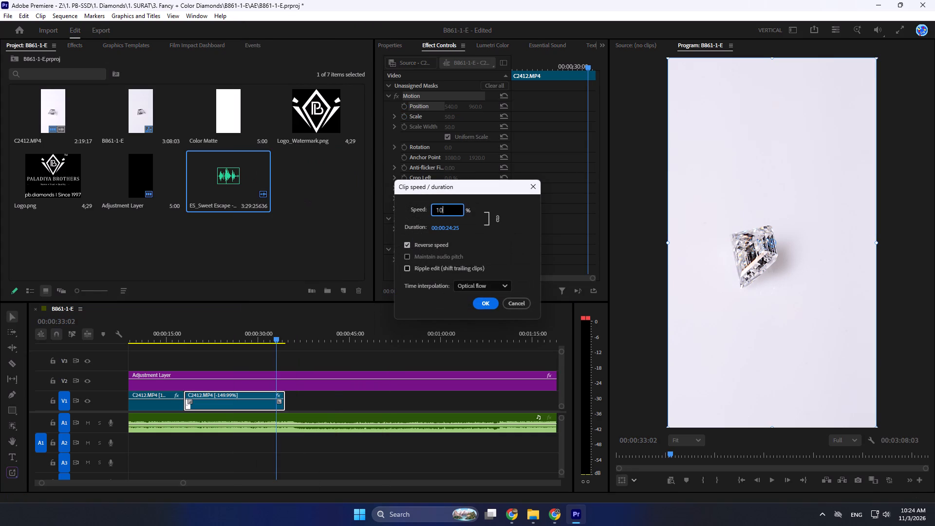
{"action": "key", "text": "Return"}
Extend the end of the reversed clip on V1 to a duration of about 00:00:30:20.
{"action": "left_click_drag", "start_coordinate": [274, 339], "coordinate": [212, 352]}
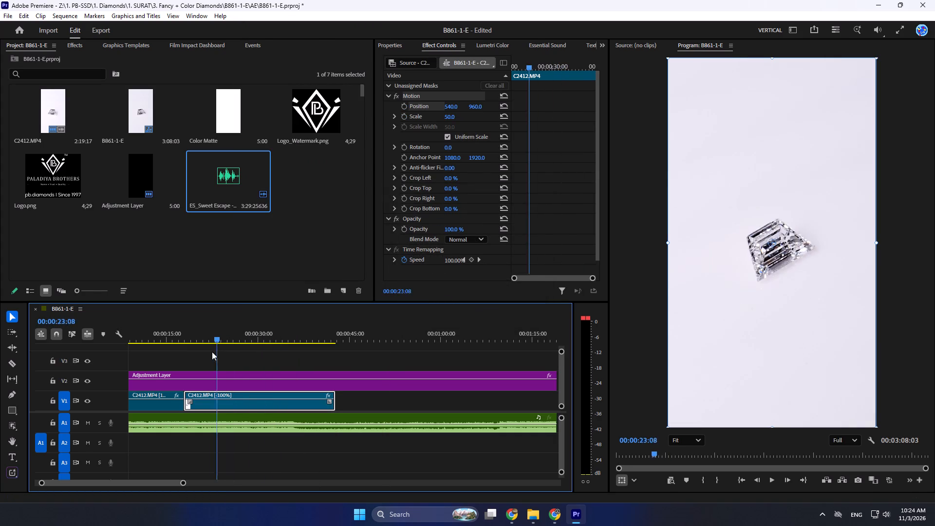
{"action": "left_click_drag", "start_coordinate": [212, 352], "coordinate": [233, 363]}
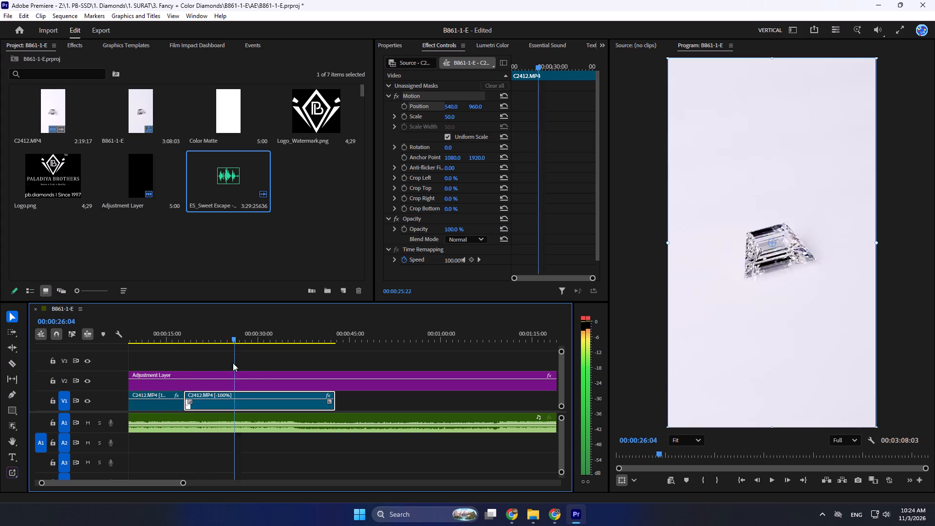
{"action": "left_click_drag", "start_coordinate": [233, 363], "coordinate": [329, 370]}
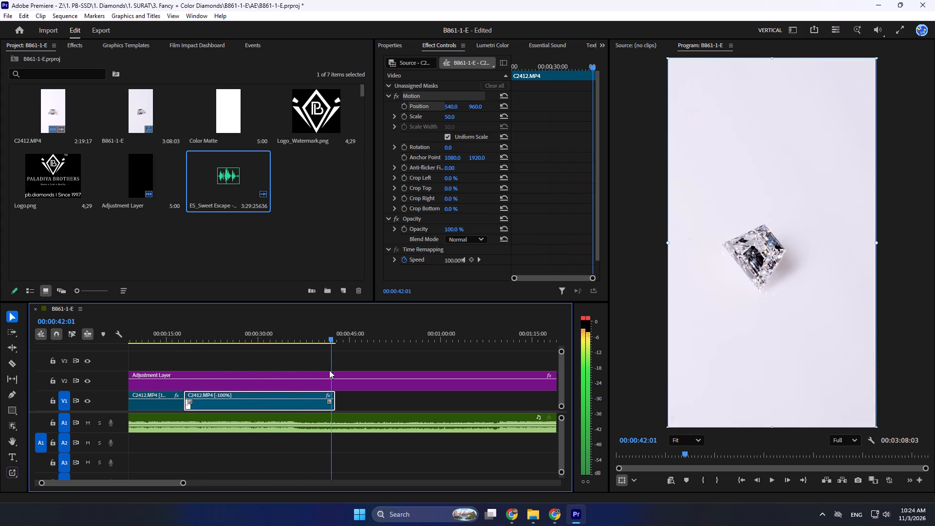
{"action": "left_click_drag", "start_coordinate": [329, 370], "coordinate": [324, 370]}
{"action": "left_click_drag", "start_coordinate": [334, 395], "coordinate": [421, 396]}
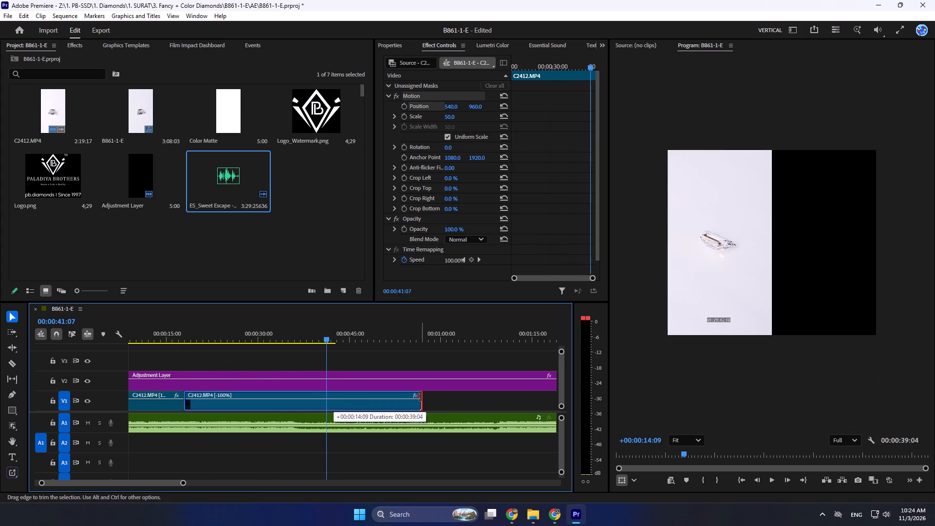
{"action": "left_click_drag", "start_coordinate": [421, 396], "coordinate": [369, 396]}
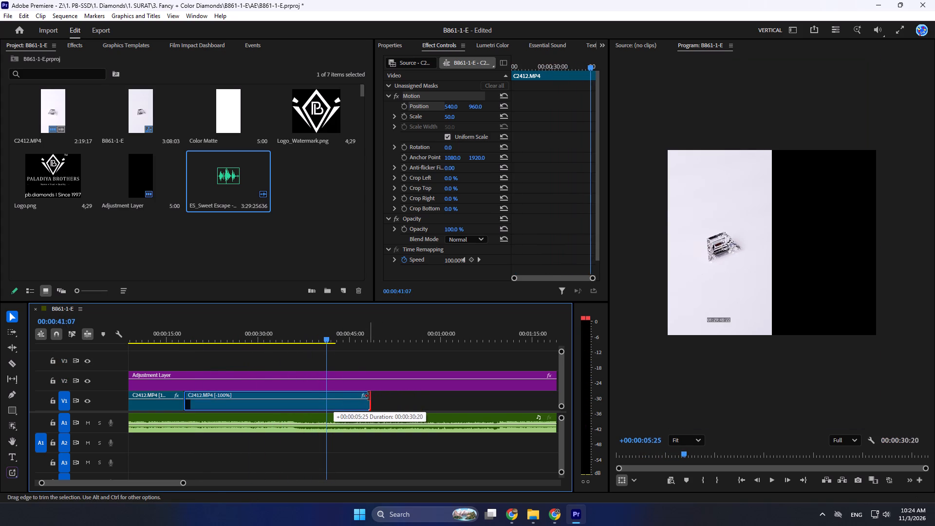
{"action": "left_click_drag", "start_coordinate": [369, 396], "coordinate": [369, 396]}
{"action": "left_click", "coordinate": [370, 396]}
Split the reversed clip at 00:00:43:02, delete its portion before the cut and close the resulting gap.
{"action": "left_click_drag", "start_coordinate": [325, 340], "coordinate": [336, 348]}
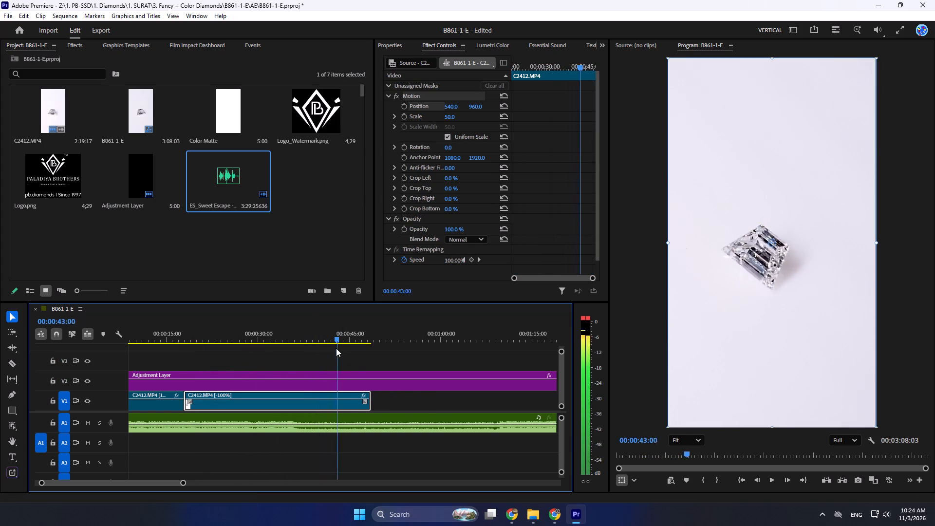
{"action": "left_click_drag", "start_coordinate": [336, 348], "coordinate": [337, 351]}
{"action": "key", "text": "c"}
{"action": "left_click", "coordinate": [336, 401]}
{"action": "key", "text": "v"}
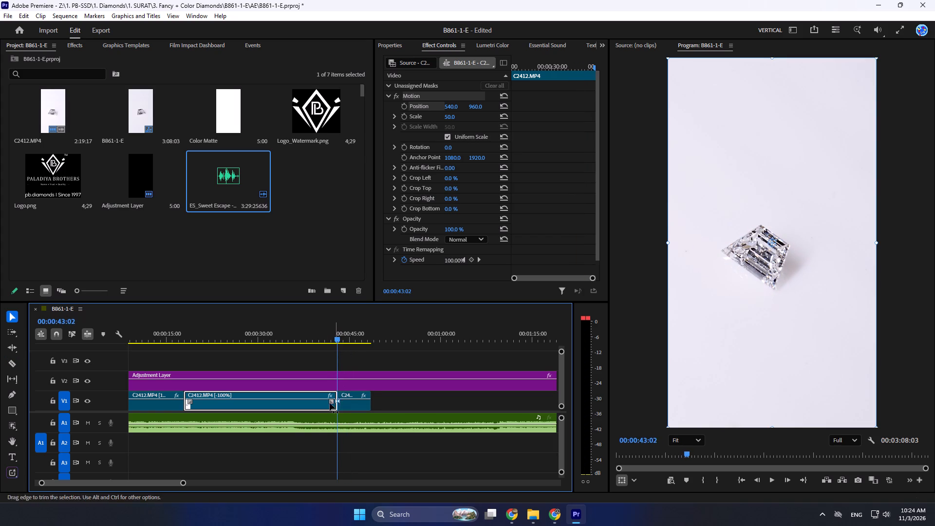
{"action": "left_click", "coordinate": [311, 403]}
{"action": "key", "text": "Delete"}
{"action": "left_click", "coordinate": [233, 403]}
{"action": "key", "text": "Delete"}
Play and scrub the shortened reversed clip from its start at 00:00:17:29 to check the diamond's rotation.
{"action": "left_click_drag", "start_coordinate": [189, 341], "coordinate": [184, 342]}
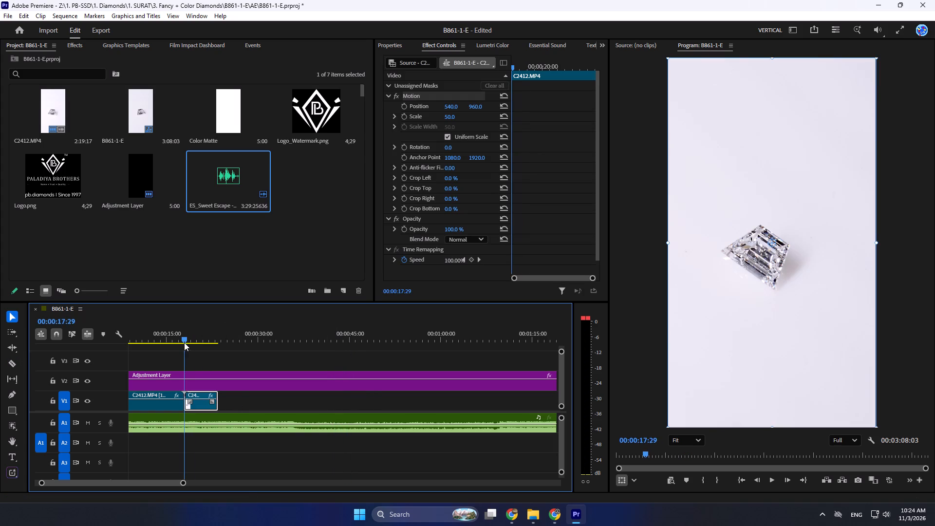
{"action": "left_click_drag", "start_coordinate": [184, 342], "coordinate": [182, 343]}
{"action": "scroll", "coordinate": [182, 406], "scroll_direction": "up", "scroll_amount": 10, "text": "alt"}
{"action": "right_click", "coordinate": [242, 407]}
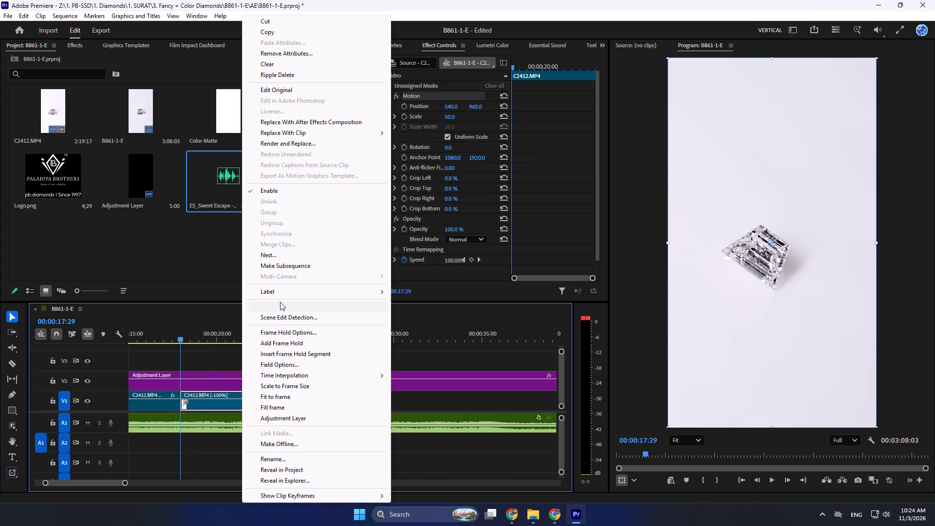
{"action": "key", "text": "space"}
{"action": "left_click", "coordinate": [436, 367]}
{"action": "left_click", "coordinate": [428, 401]}
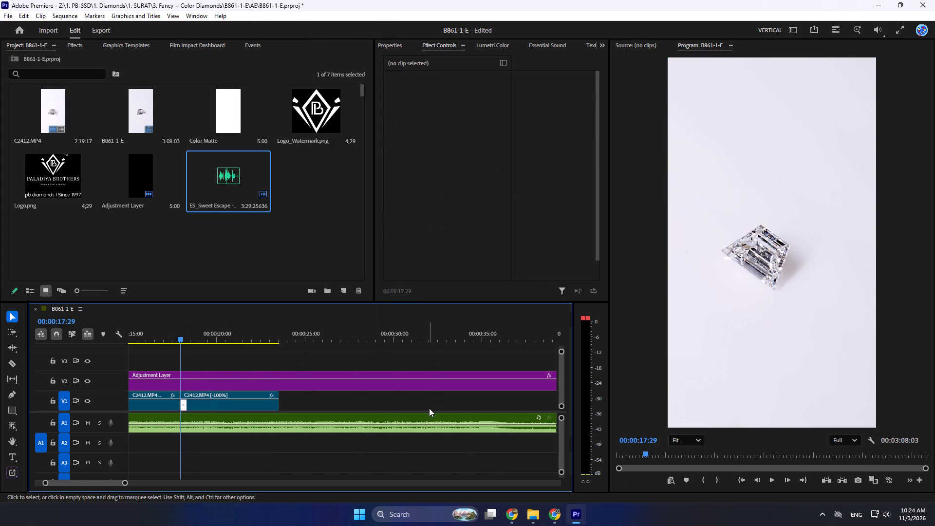
{"action": "key", "text": "space"}
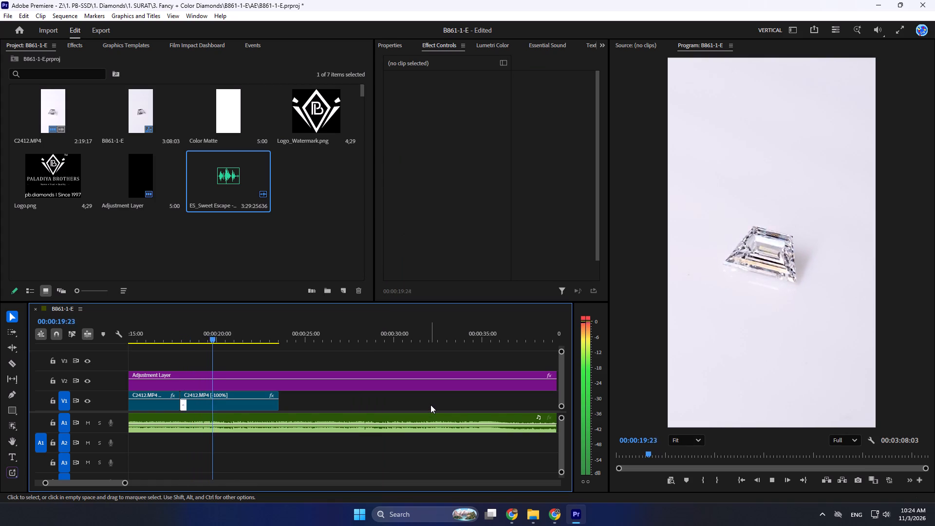
{"action": "key", "text": "space"}
{"action": "left_click_drag", "start_coordinate": [236, 336], "coordinate": [235, 336]}
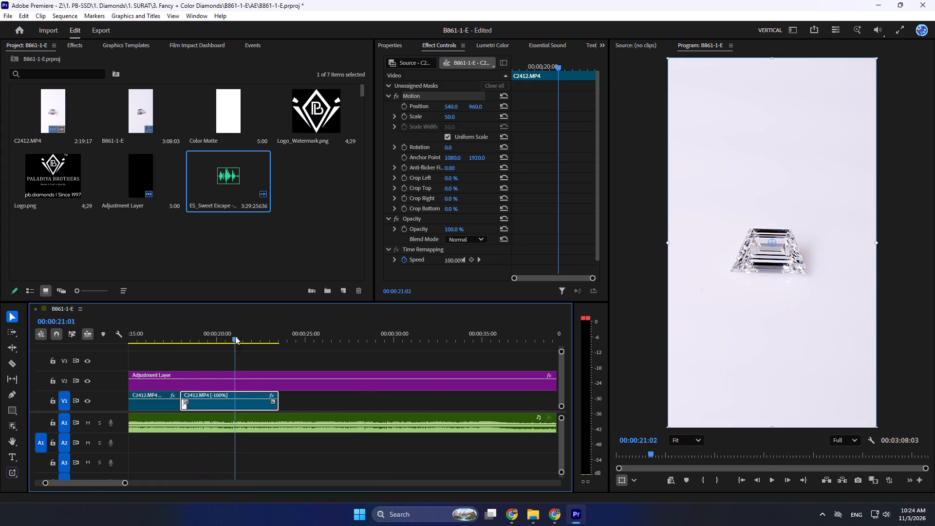
Keyframe the reversed clip's Scale from 50 at its start, 00:00:17:29, to 90 at its end, 00:00:23:16.
{"action": "left_click_drag", "start_coordinate": [235, 336], "coordinate": [182, 347]}
{"action": "left_click", "coordinate": [404, 116]}
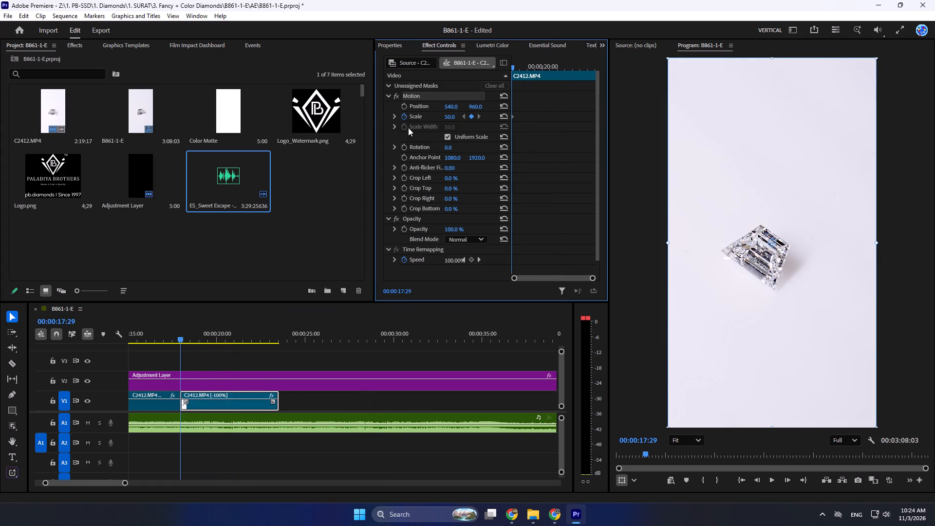
{"action": "left_click_drag", "start_coordinate": [218, 336], "coordinate": [246, 337]}
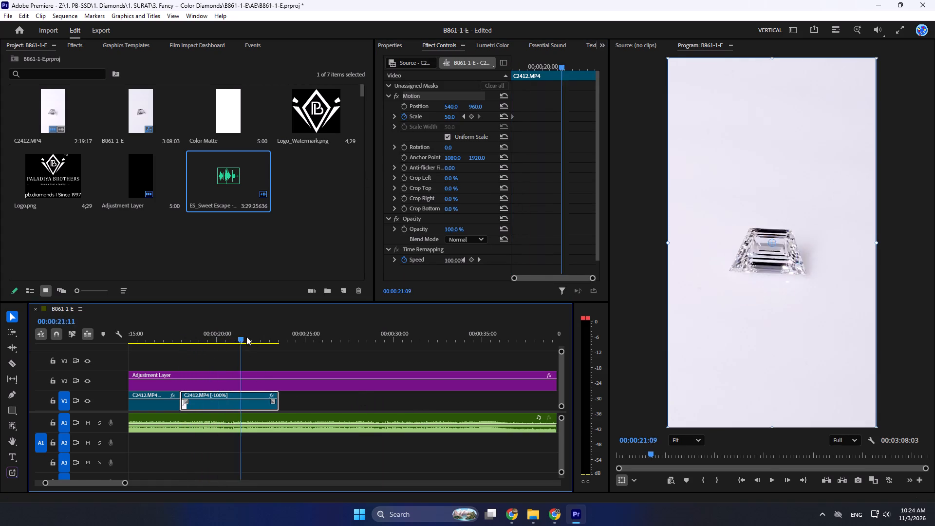
{"action": "left_click_drag", "start_coordinate": [246, 337], "coordinate": [278, 340]}
{"action": "left_click", "coordinate": [258, 400]}
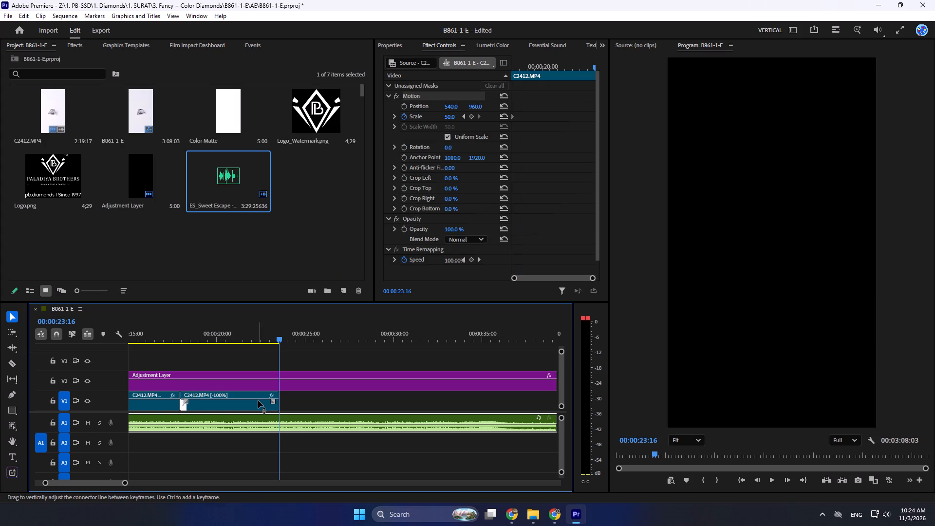
{"action": "left_click", "coordinate": [448, 117]}
{"action": "type", "text": "90"}
{"action": "key", "text": "Return"}
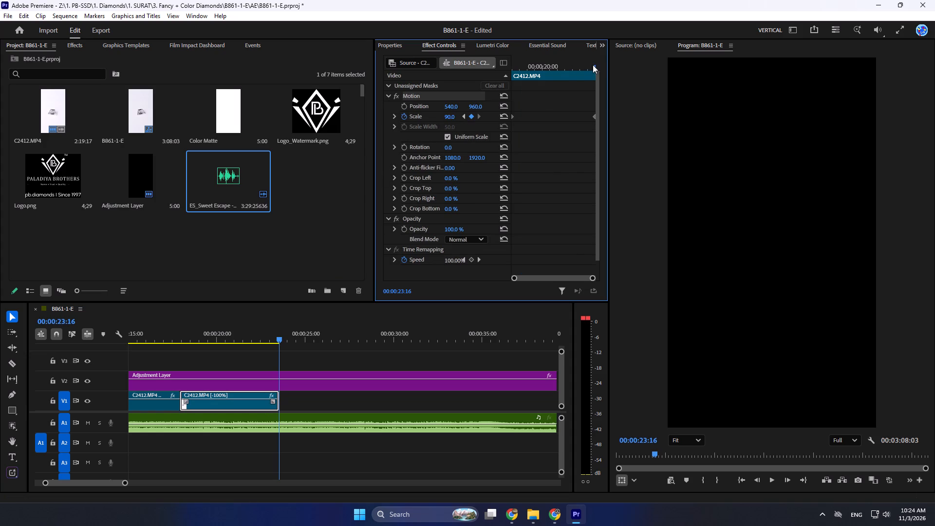
Add a Position keyframe of 540, 960 at the reversed clip's start and play the zoom to check its framing.
{"action": "left_click_drag", "start_coordinate": [591, 65], "coordinate": [479, 80]}
{"action": "left_click", "coordinate": [403, 106]}
{"action": "key", "text": "space"}
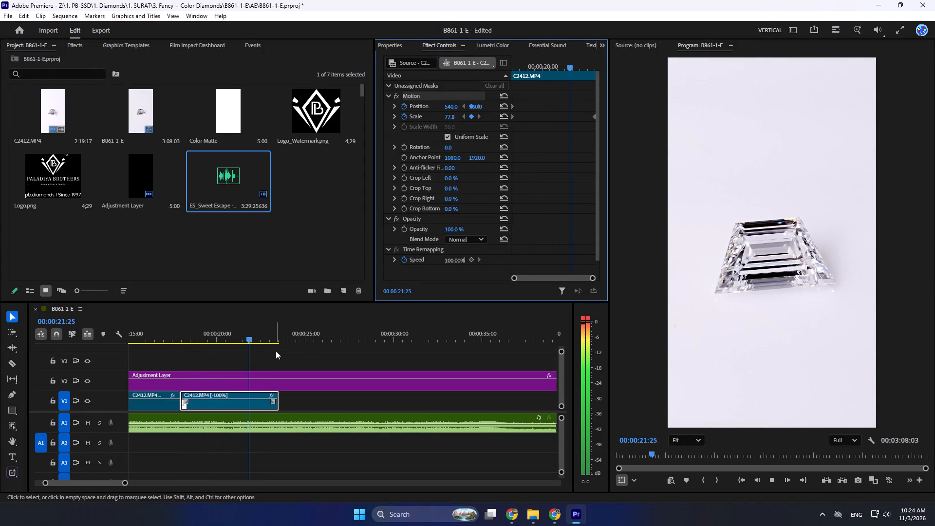
{"action": "key", "text": "space"}
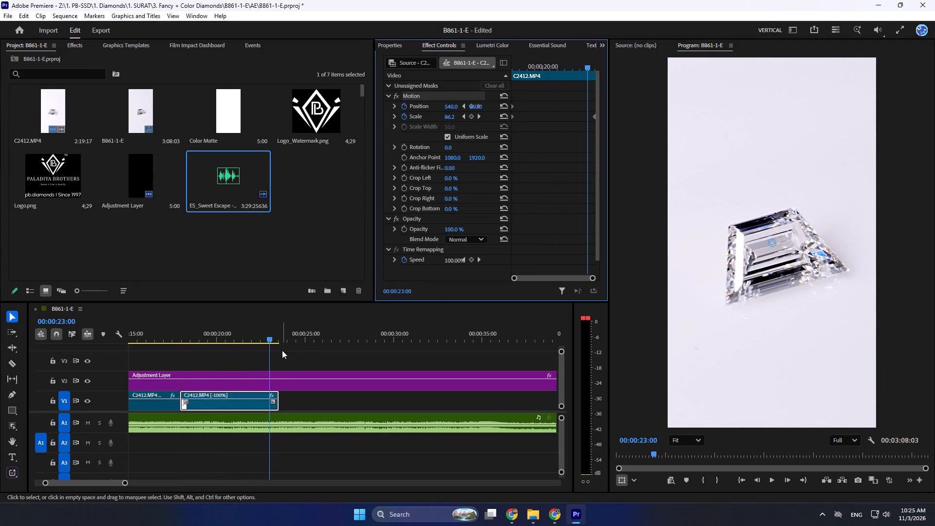
{"action": "key", "text": "space"}
{"action": "key", "text": "space"}
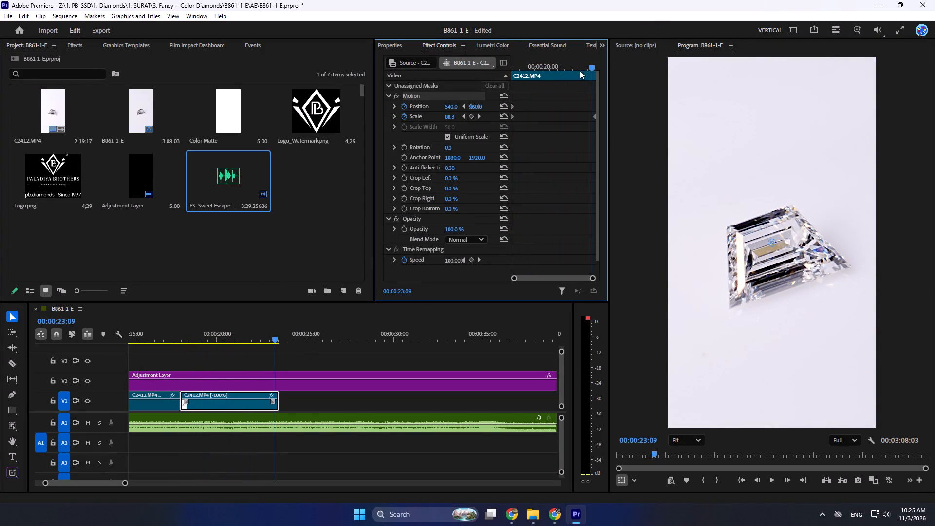
Return to the reversed clip's end at 00:00:23:16 and extend the clip slightly past that point.
{"action": "left_click", "coordinate": [590, 67]}
{"action": "scroll", "coordinate": [338, 347], "scroll_direction": "down", "scroll_amount": 18, "text": "alt"}
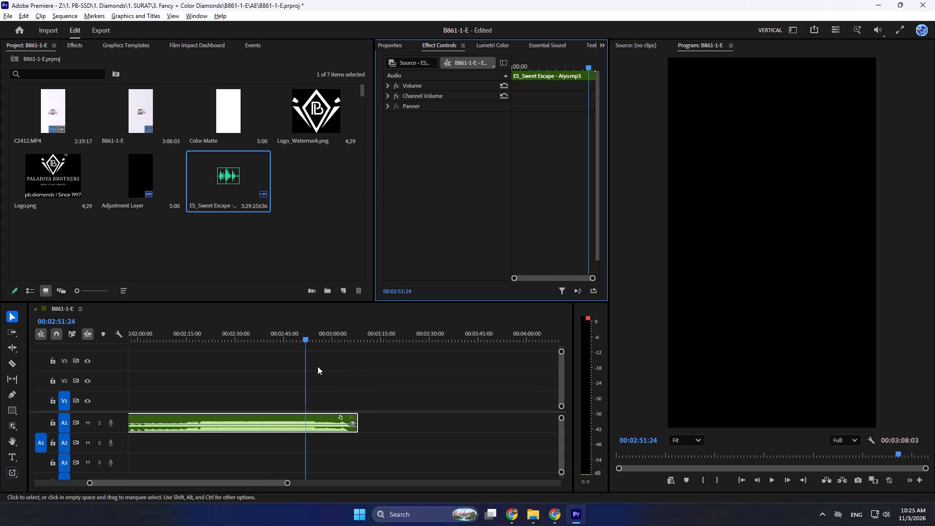
{"action": "scroll", "coordinate": [318, 366], "scroll_direction": "down", "scroll_amount": 17, "text": "alt"}
{"action": "scroll", "coordinate": [147, 370], "scroll_direction": "up", "scroll_amount": 14, "text": "alt"}
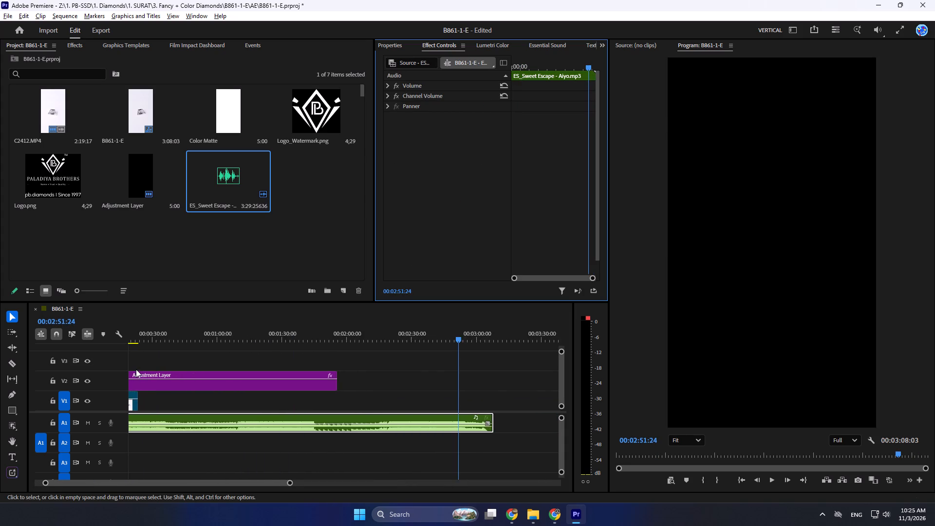
{"action": "scroll", "coordinate": [136, 369], "scroll_direction": "up", "scroll_amount": 6, "text": "alt"}
{"action": "left_click_drag", "start_coordinate": [113, 484], "coordinate": [22, 486]}
{"action": "left_click_drag", "start_coordinate": [214, 337], "coordinate": [224, 341]}
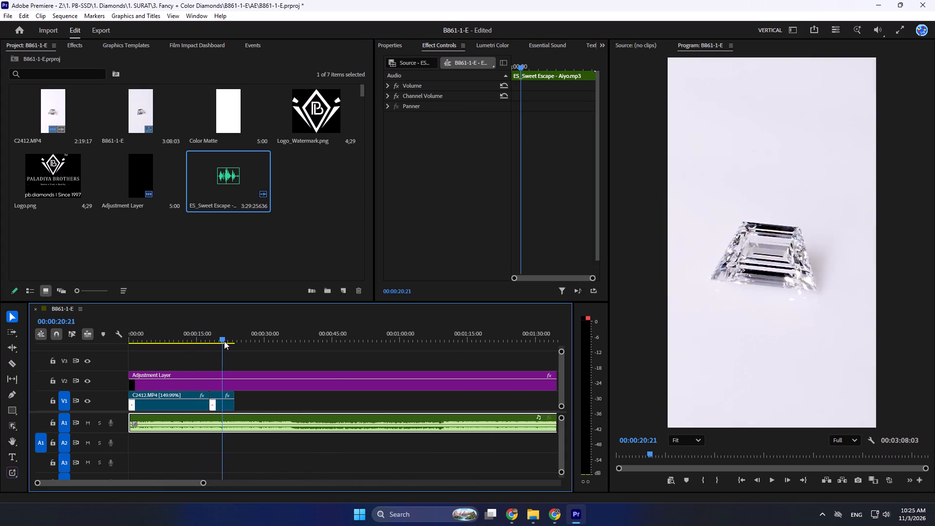
{"action": "left_click_drag", "start_coordinate": [224, 341], "coordinate": [236, 343]}
{"action": "left_click", "coordinate": [224, 408]}
{"action": "scroll", "coordinate": [224, 395], "scroll_direction": "up", "scroll_amount": 11, "text": "alt"}
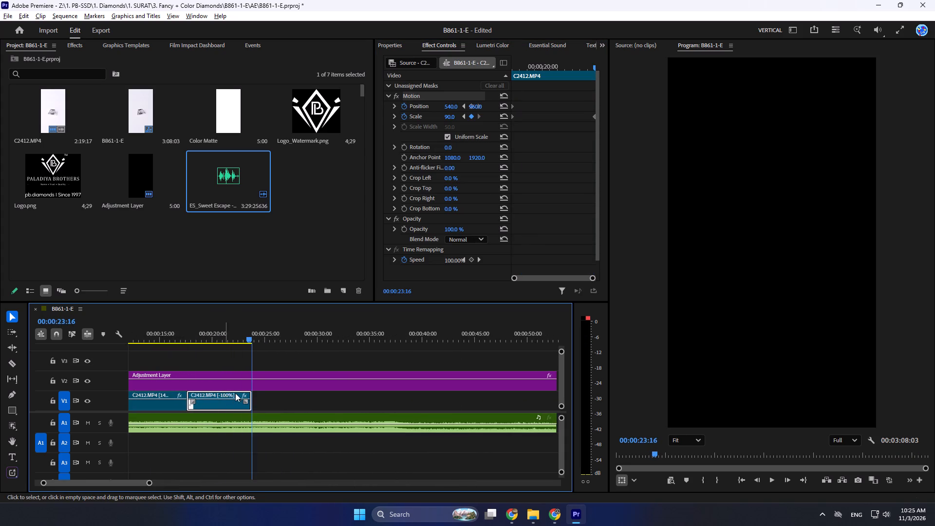
{"action": "scroll", "coordinate": [235, 393], "scroll_direction": "up", "scroll_amount": 12, "text": "alt"}
{"action": "left_click_drag", "start_coordinate": [271, 394], "coordinate": [278, 395]}
Shift the enlarged diamond horizontally towards the frame's centre at 00:00:23:16, keyframing horizontal Position at about 476.9.
{"action": "left_click_drag", "start_coordinate": [799, 269], "coordinate": [790, 270]}
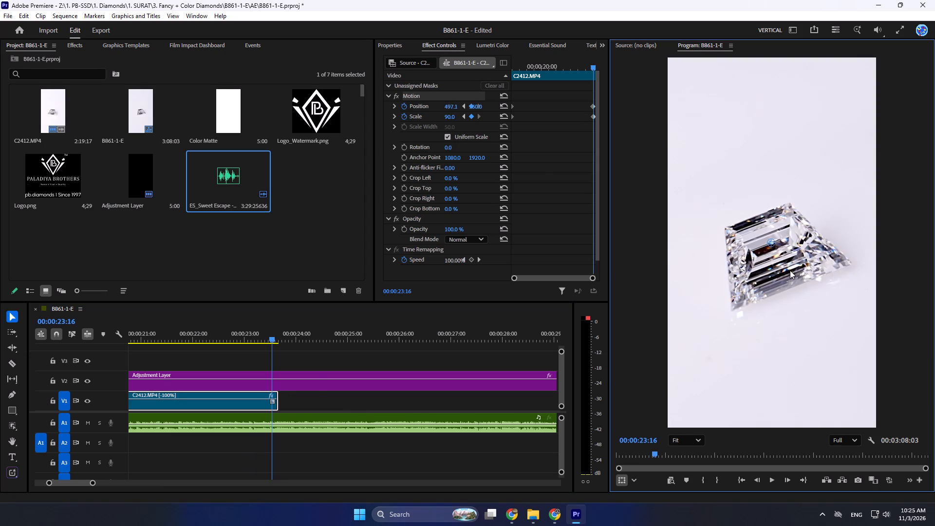
{"action": "left_click_drag", "start_coordinate": [790, 270], "coordinate": [786, 271]}
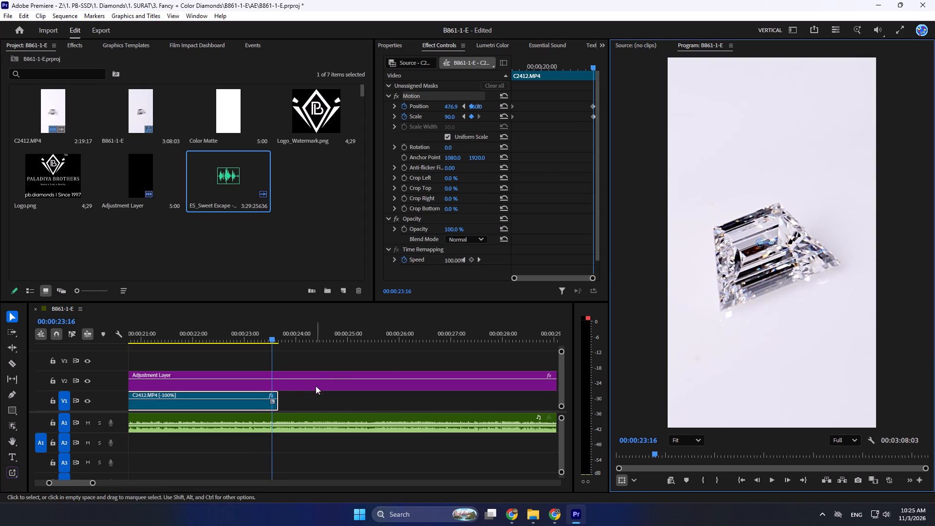
Cut the reversed clip and the adjustment layer at 00:00:23:16 and delete everything after the cuts on both tracks.
{"action": "key", "text": "c"}
{"action": "left_click", "coordinate": [273, 403]}
{"action": "key", "text": "v"}
{"action": "left_click", "coordinate": [276, 404]}
{"action": "key", "text": "Delete"}
{"action": "left_click", "coordinate": [296, 401]}
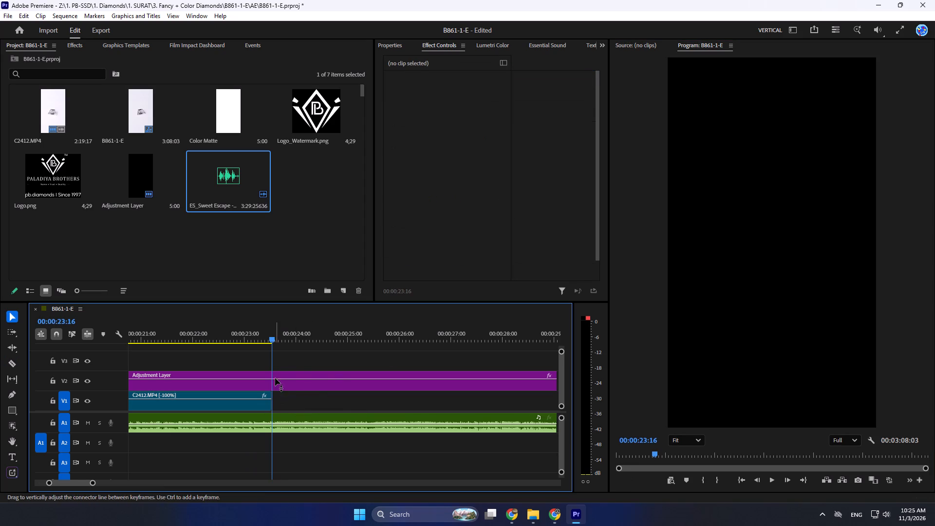
{"action": "key", "text": "c"}
{"action": "left_click", "coordinate": [274, 382]}
{"action": "key", "text": "v"}
{"action": "left_click", "coordinate": [284, 385]}
{"action": "key", "text": "Delete"}
Cut the music track at about 00:00:24:22, shortly after the footage ends, and delete the remainder.
{"action": "key", "text": "x"}
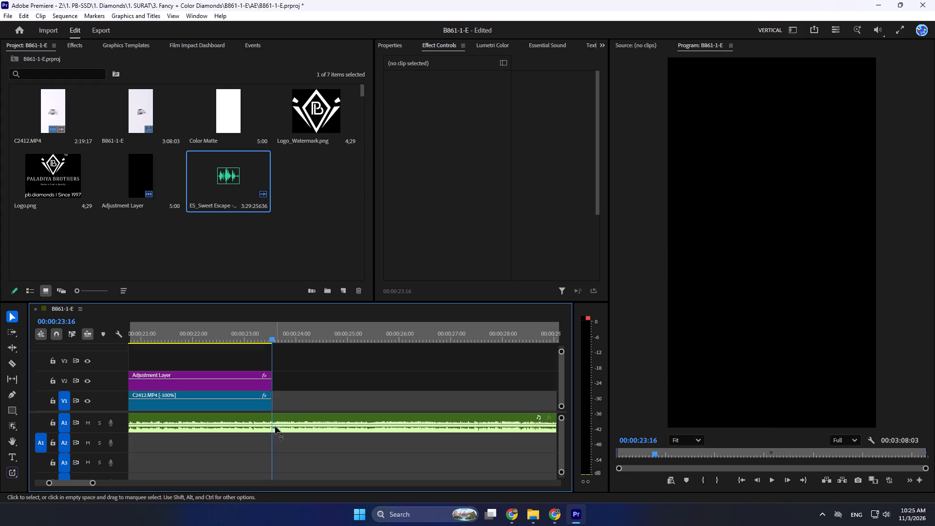
{"action": "key", "text": "ctrl+z"}
{"action": "key", "text": "c"}
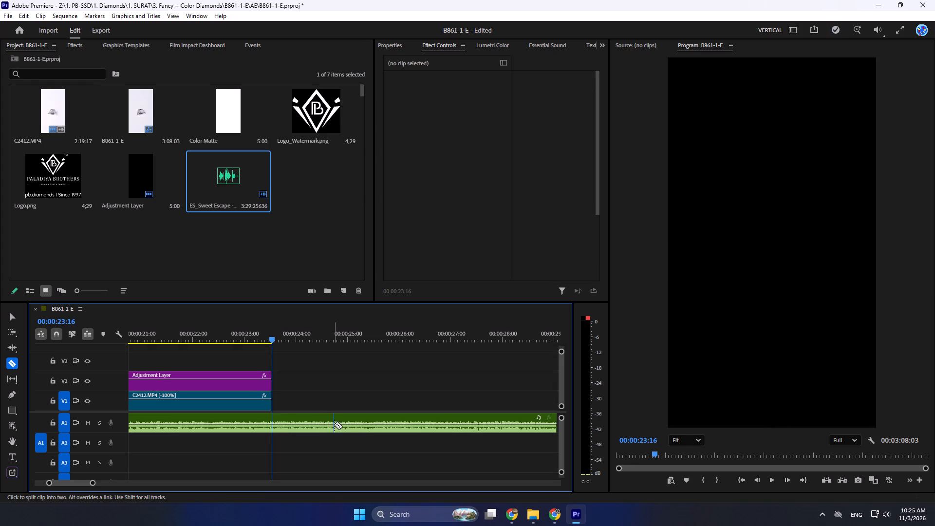
{"action": "left_click", "coordinate": [334, 424]}
{"action": "key", "text": "v"}
{"action": "left_click", "coordinate": [358, 424]}
{"action": "key", "text": "Delete"}
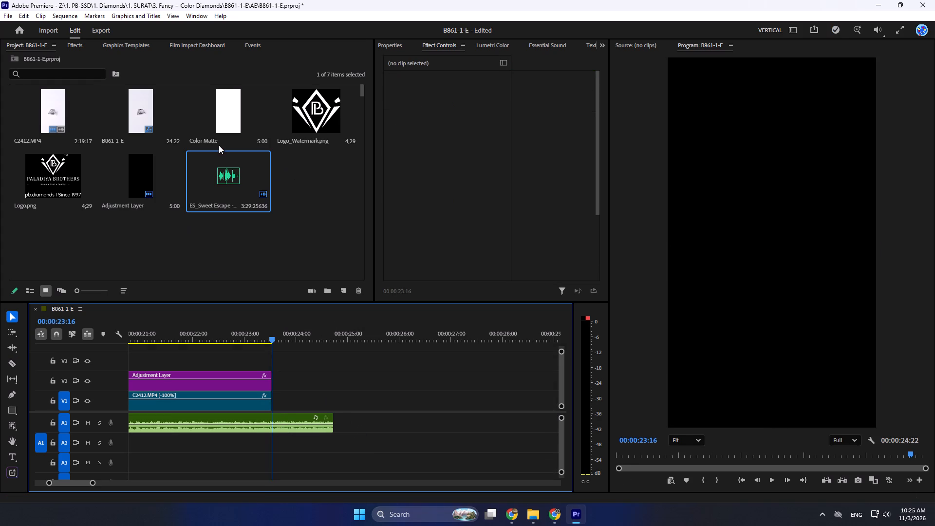
Place the Color Matte on V1 directly after the reversed clip at 00:00:23:16 and trim it to end at 00:00:24:29.
{"action": "left_click_drag", "start_coordinate": [211, 122], "coordinate": [272, 402]}
{"action": "key", "text": "c"}
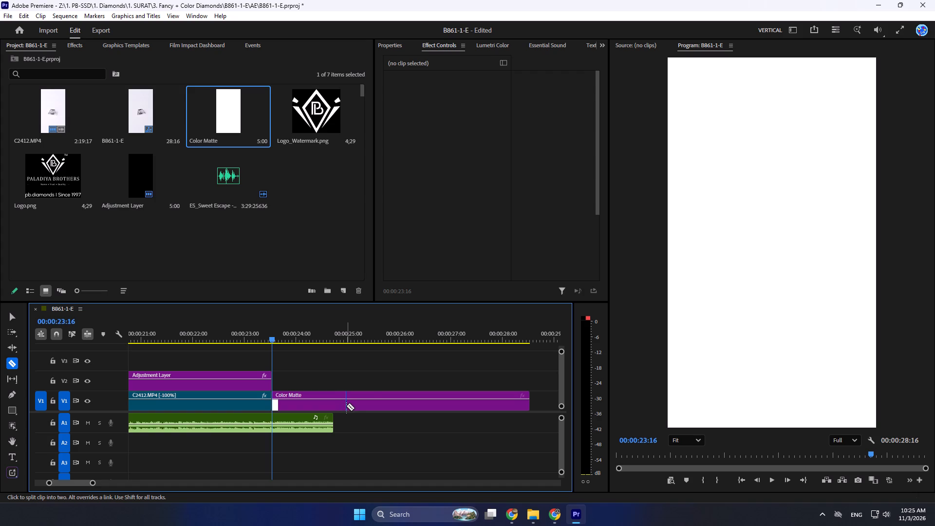
{"action": "left_click", "coordinate": [346, 406]}
{"action": "key", "text": "v"}
{"action": "left_click", "coordinate": [357, 404]}
{"action": "key", "text": "Delete"}
Extend the music so it ends level with the Color Matte at 00:00:24:29.
{"action": "left_click_drag", "start_coordinate": [331, 418], "coordinate": [340, 418]}
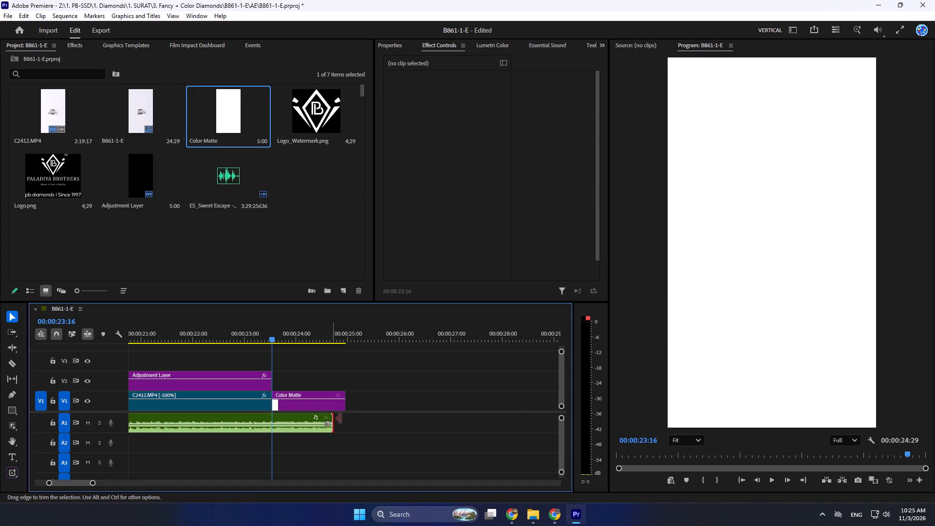
{"action": "left_click_drag", "start_coordinate": [340, 418], "coordinate": [344, 418]}
{"action": "left_click", "coordinate": [399, 416]}
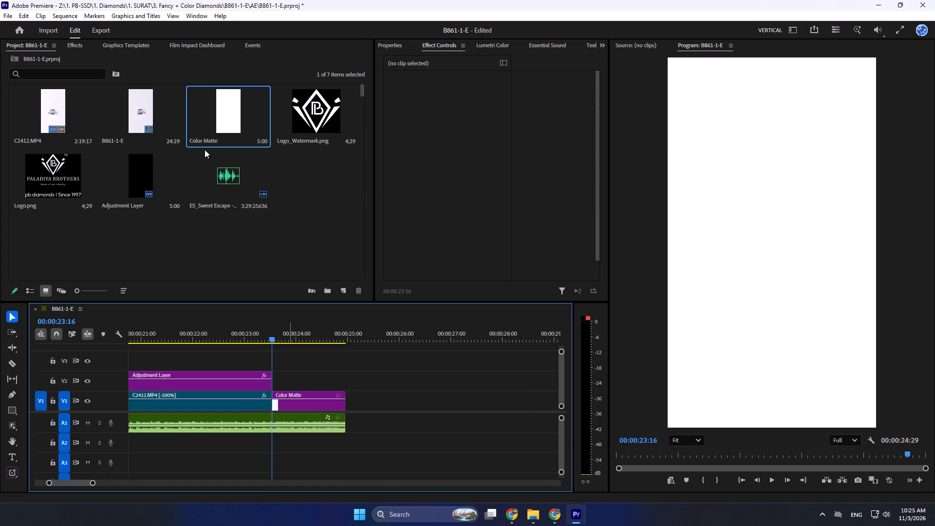
Place Logo.png on V2 above the Color Matte and cut off the part extending past the matte's end.
{"action": "left_click_drag", "start_coordinate": [73, 169], "coordinate": [275, 382]}
{"action": "key", "text": "c"}
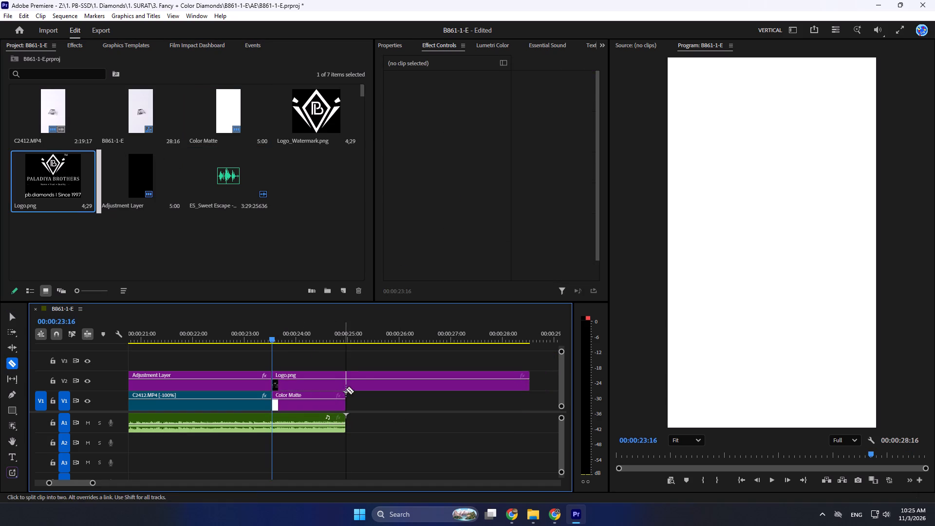
{"action": "left_click", "coordinate": [347, 388]}
{"action": "key", "text": "v"}
{"action": "left_click", "coordinate": [361, 386]}
{"action": "key", "text": "Delete"}
Add a Scale keyframe at the start of the Logo.png clip, trying 60 and settling on 30.
{"action": "left_click", "coordinate": [294, 379]}
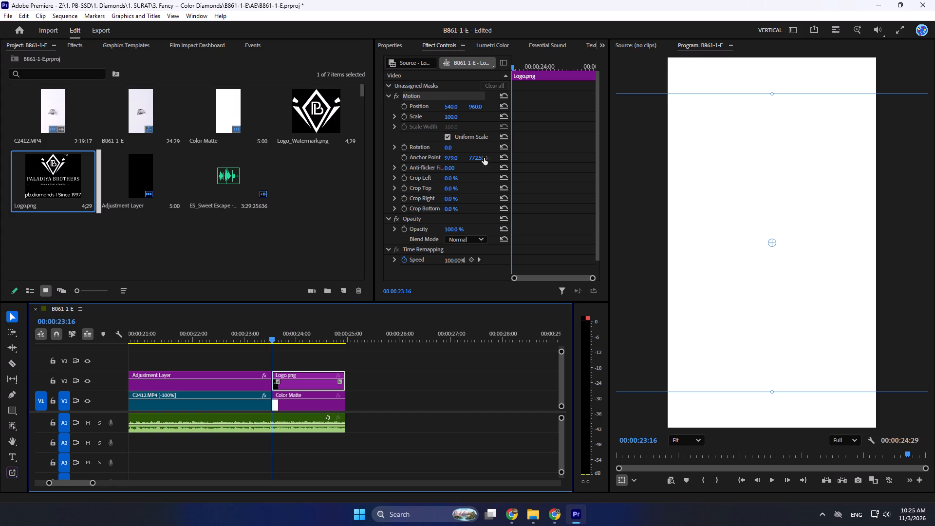
{"action": "left_click", "coordinate": [403, 118]}
{"action": "left_click", "coordinate": [453, 116]}
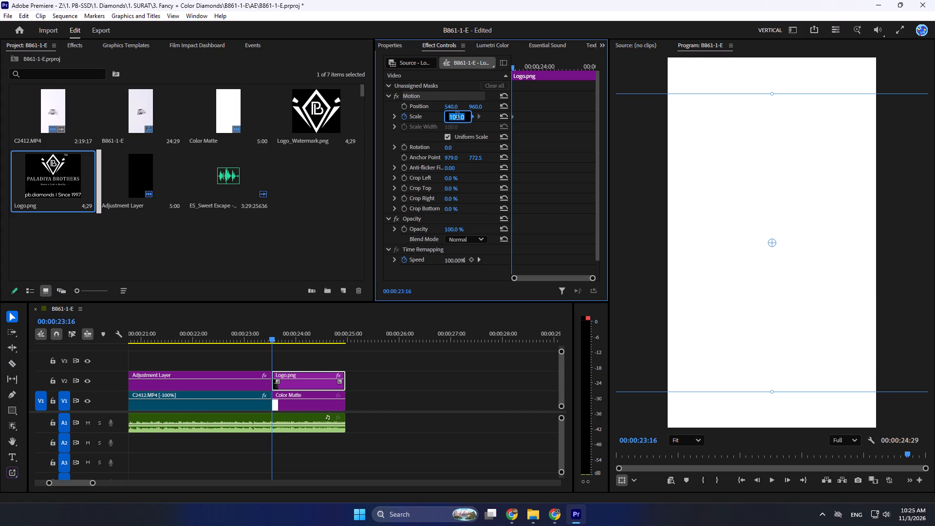
{"action": "type", "text": "60"}
{"action": "key", "text": "Return"}
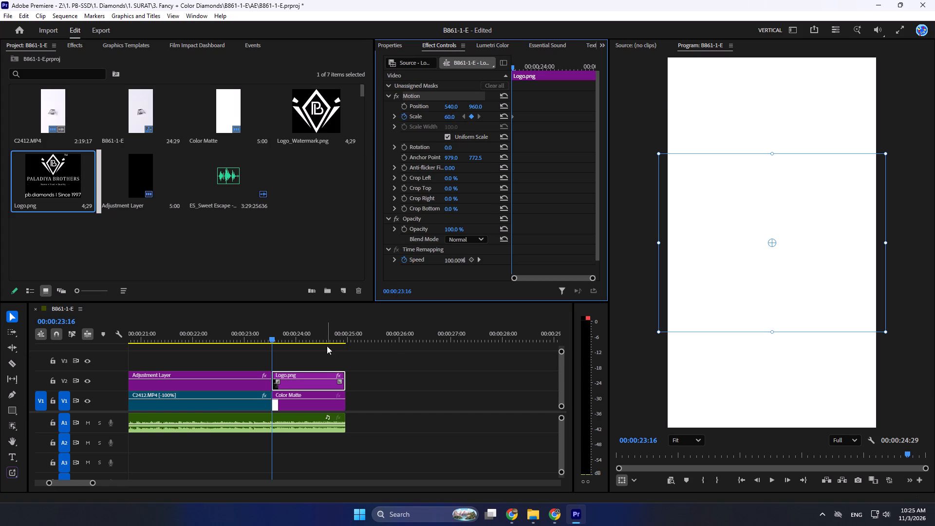
{"action": "left_click", "coordinate": [447, 117]}
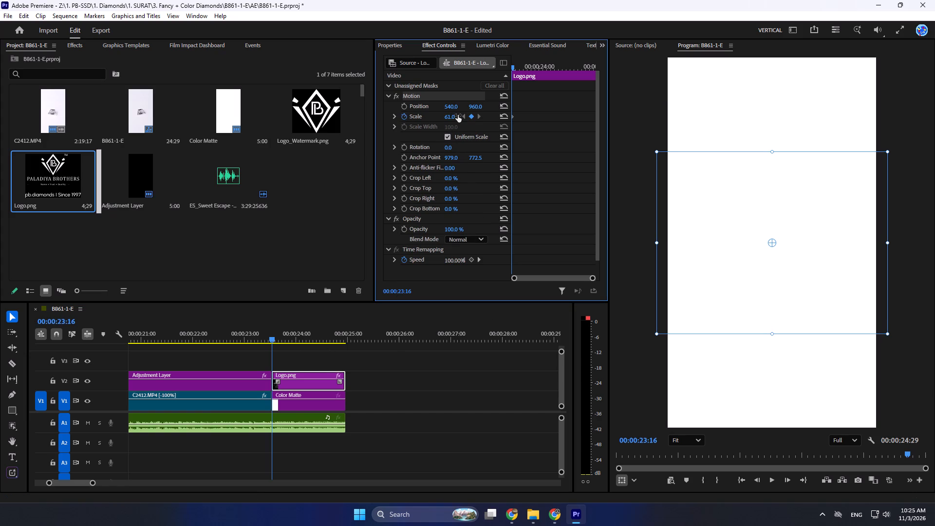
{"action": "left_click", "coordinate": [446, 116]}
{"action": "type", "text": "30"}
{"action": "key", "text": "Return"}
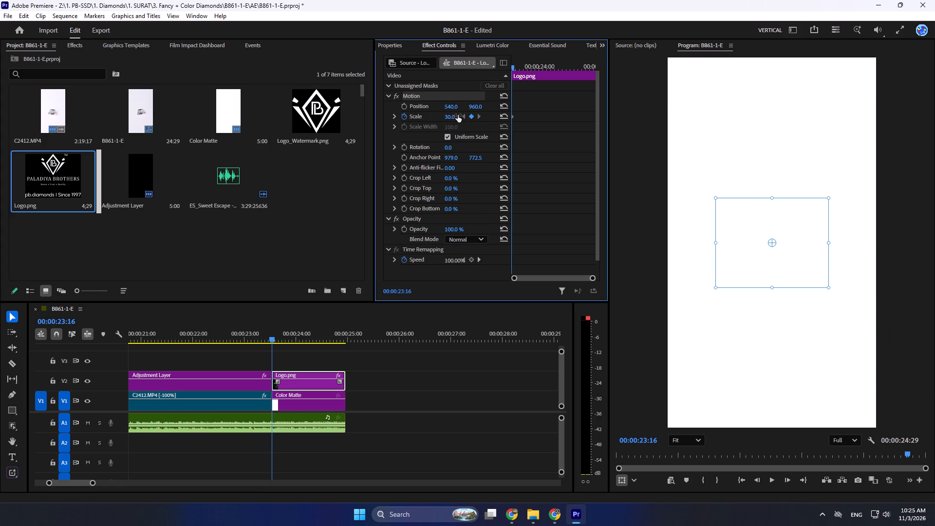
Keyframe the logo's Scale at 40 at its end, 00:00:24:29.
{"action": "left_click_drag", "start_coordinate": [333, 332], "coordinate": [345, 335]}
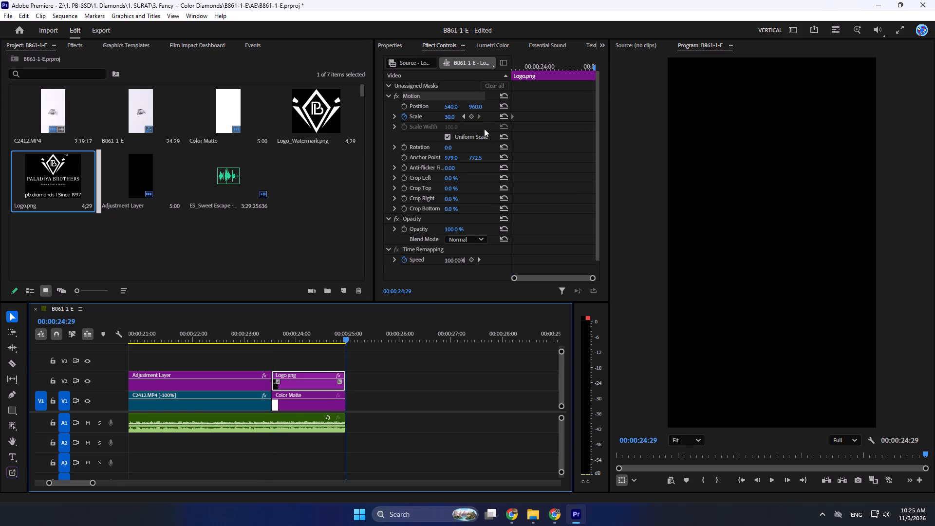
{"action": "left_click", "coordinate": [449, 115]}
{"action": "type", "text": "40"}
{"action": "key", "text": "Return"}
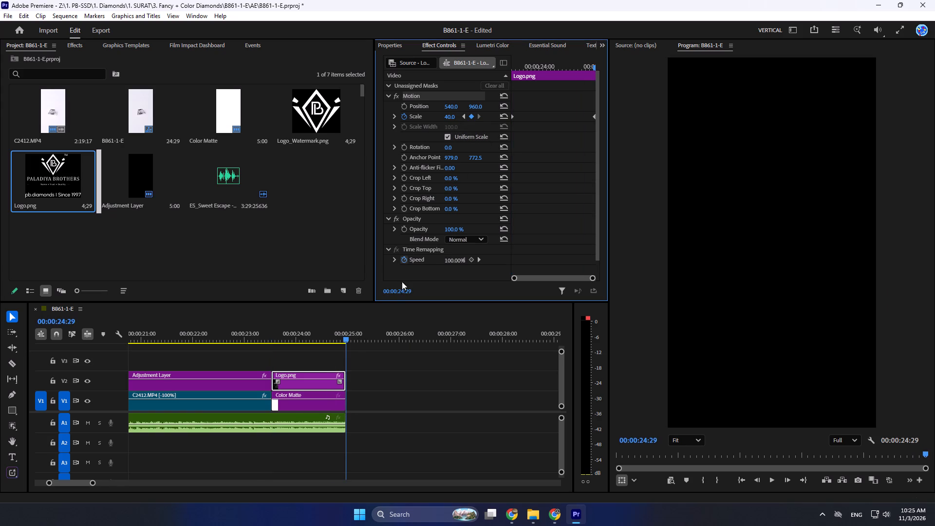
Return to the logo's start, search the effects for "color" and apply Color Replace to the Logo.png clip.
{"action": "left_click_drag", "start_coordinate": [347, 338], "coordinate": [275, 344]}
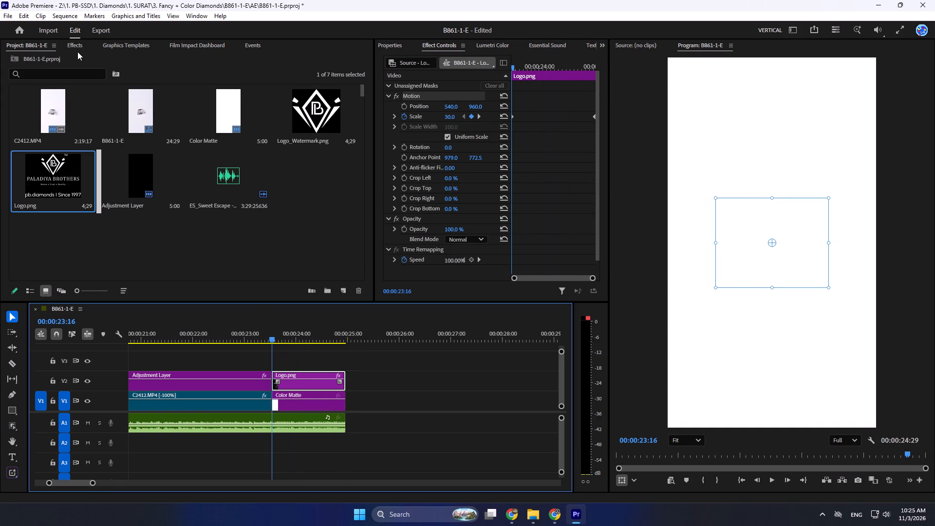
{"action": "left_click", "coordinate": [73, 44]}
{"action": "left_click", "coordinate": [65, 61]}
{"action": "key", "text": "c"}
{"action": "type", "text": "olor"}
{"action": "scroll", "coordinate": [72, 242], "scroll_direction": "down", "scroll_amount": 4}
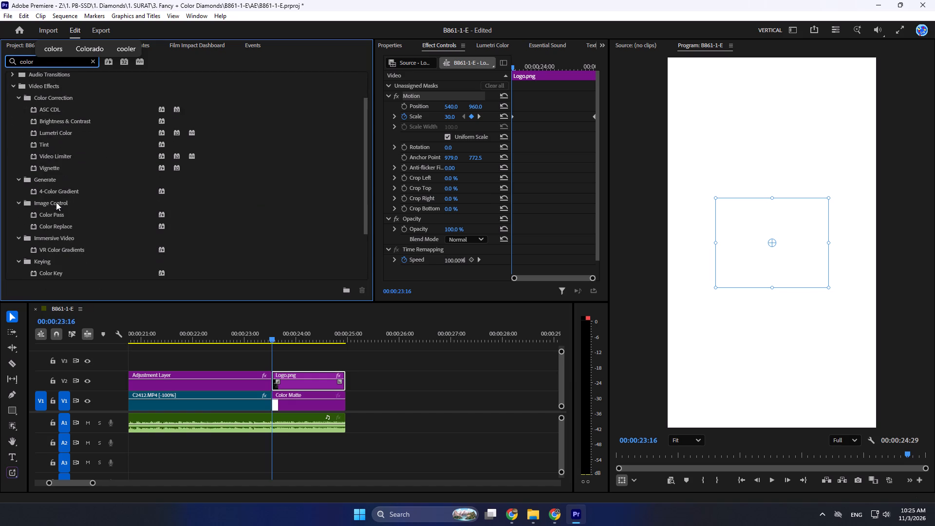
{"action": "scroll", "coordinate": [58, 175], "scroll_direction": "down", "scroll_amount": 14}
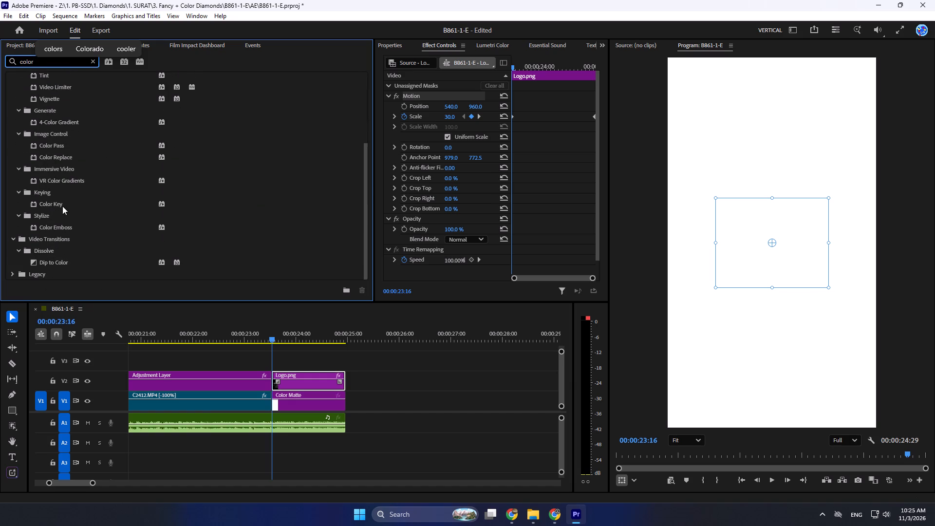
{"action": "scroll", "coordinate": [58, 185], "scroll_direction": "up", "scroll_amount": 9}
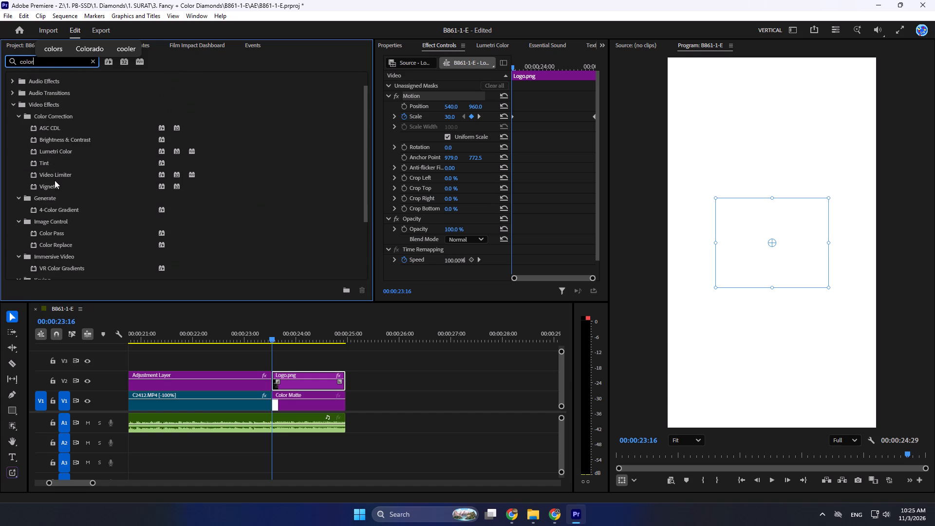
{"action": "scroll", "coordinate": [60, 240], "scroll_direction": "down", "scroll_amount": 1}
{"action": "left_click", "coordinate": [54, 229]}
{"action": "left_click", "coordinate": [70, 235]}
{"action": "left_click_drag", "start_coordinate": [70, 238], "coordinate": [201, 282]}
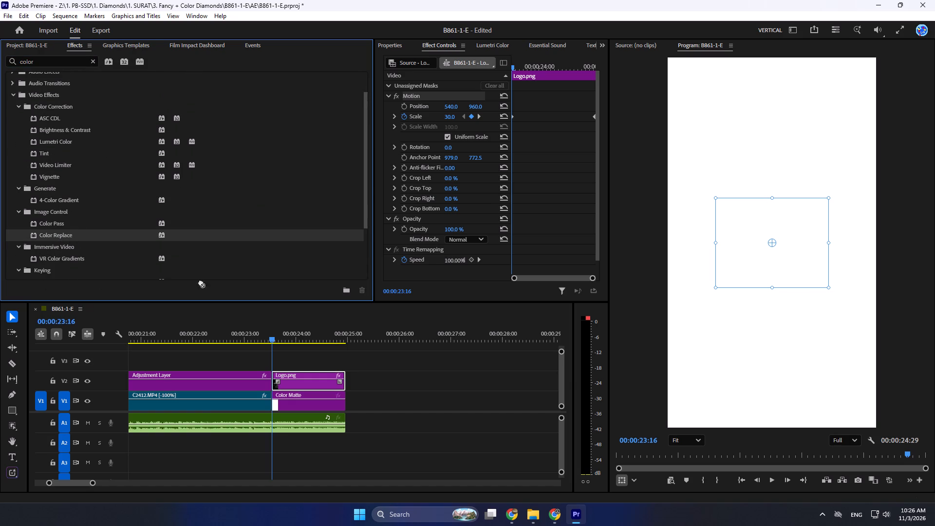
{"action": "left_click_drag", "start_coordinate": [201, 282], "coordinate": [319, 378]}
Set Color Replace on the logo to swap white for black (000000) with Solid Colors enabled.
{"action": "scroll", "coordinate": [417, 246], "scroll_direction": "down", "scroll_amount": 8}
{"action": "left_click", "coordinate": [448, 235]}
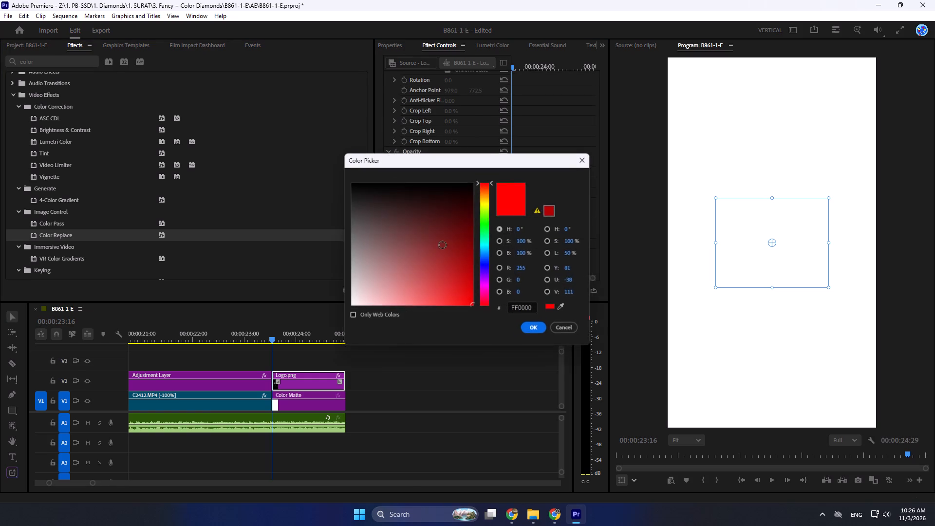
{"action": "left_click_drag", "start_coordinate": [435, 244], "coordinate": [296, 348]}
{"action": "left_click", "coordinate": [536, 325]}
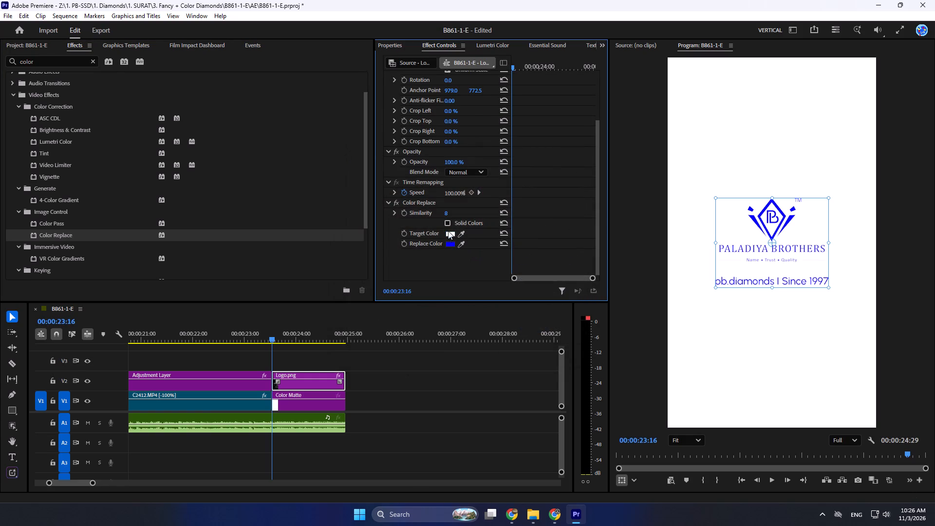
{"action": "left_click", "coordinate": [446, 224]}
{"action": "left_click", "coordinate": [450, 244]}
{"action": "left_click_drag", "start_coordinate": [402, 244], "coordinate": [276, 111]}
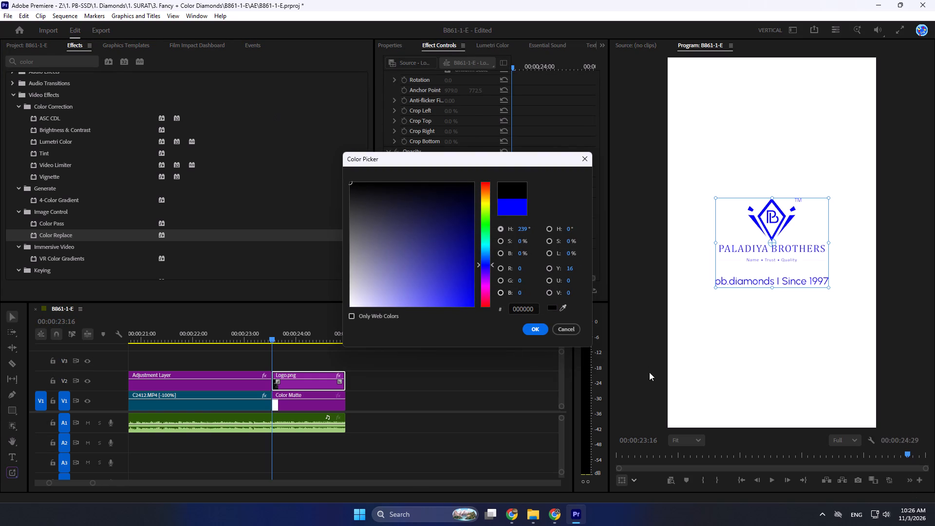
{"action": "left_click", "coordinate": [533, 327]}
{"action": "left_click", "coordinate": [476, 418]}
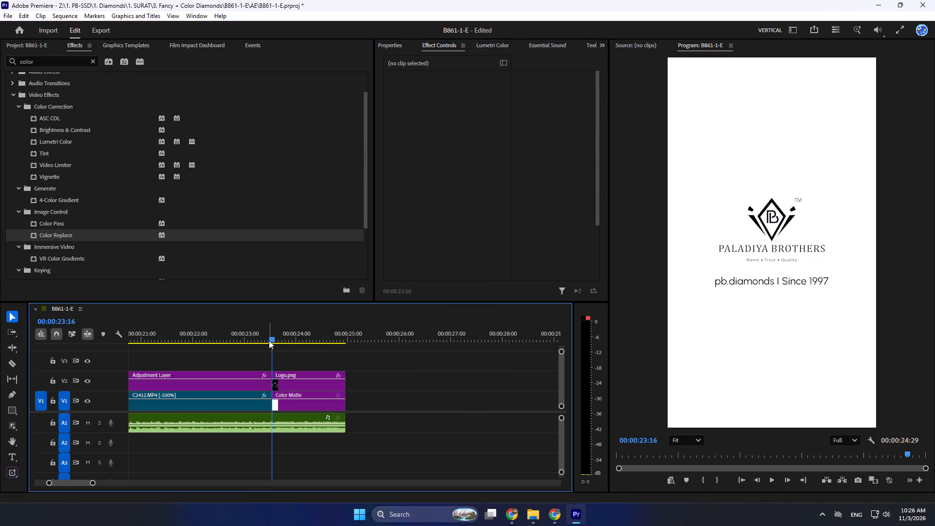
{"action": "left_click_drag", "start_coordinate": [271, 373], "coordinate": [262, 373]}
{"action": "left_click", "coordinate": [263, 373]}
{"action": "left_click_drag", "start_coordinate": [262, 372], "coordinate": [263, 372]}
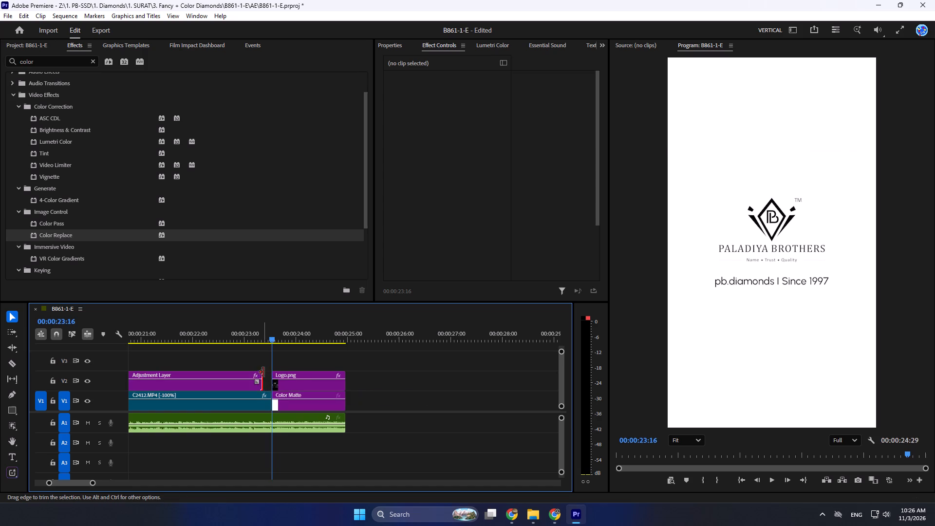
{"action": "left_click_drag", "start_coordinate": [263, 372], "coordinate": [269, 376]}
Move the adjustment layer from V2 up to V3, keeping its timing.
{"action": "left_click_drag", "start_coordinate": [254, 382], "coordinate": [253, 354]}
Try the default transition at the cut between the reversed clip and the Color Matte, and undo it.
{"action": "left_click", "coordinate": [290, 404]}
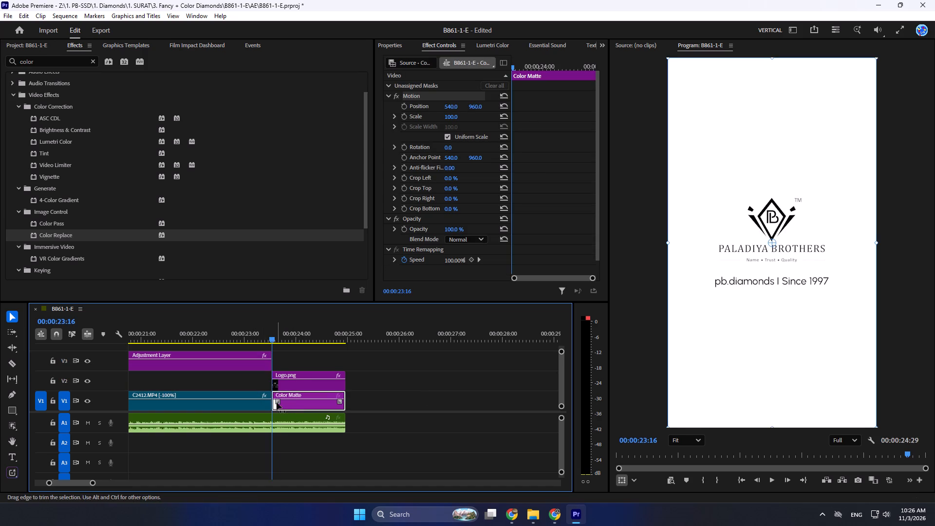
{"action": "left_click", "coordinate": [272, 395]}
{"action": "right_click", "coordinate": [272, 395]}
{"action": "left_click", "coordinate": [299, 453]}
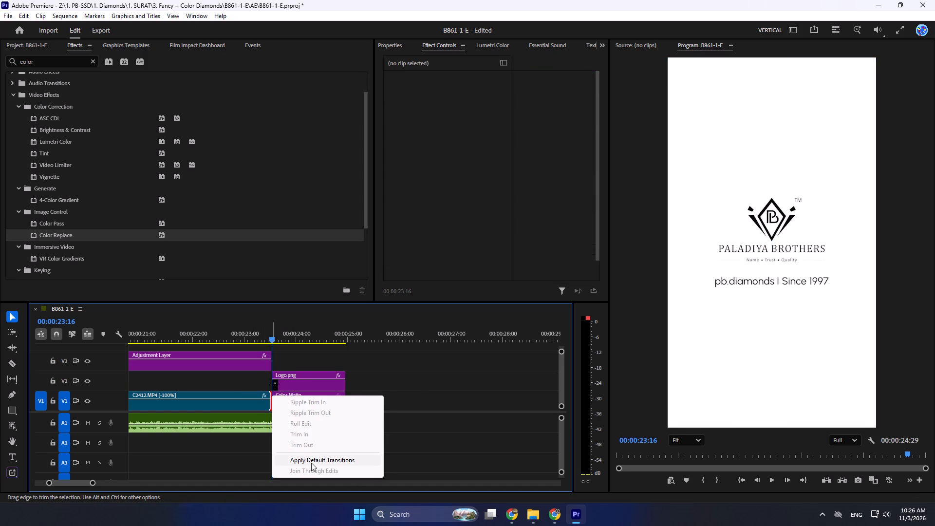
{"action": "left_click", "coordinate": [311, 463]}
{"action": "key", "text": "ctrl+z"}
Browse the Film Impact effects and transitions for one that suits the cut into the logo ending.
{"action": "left_click", "coordinate": [38, 45]}
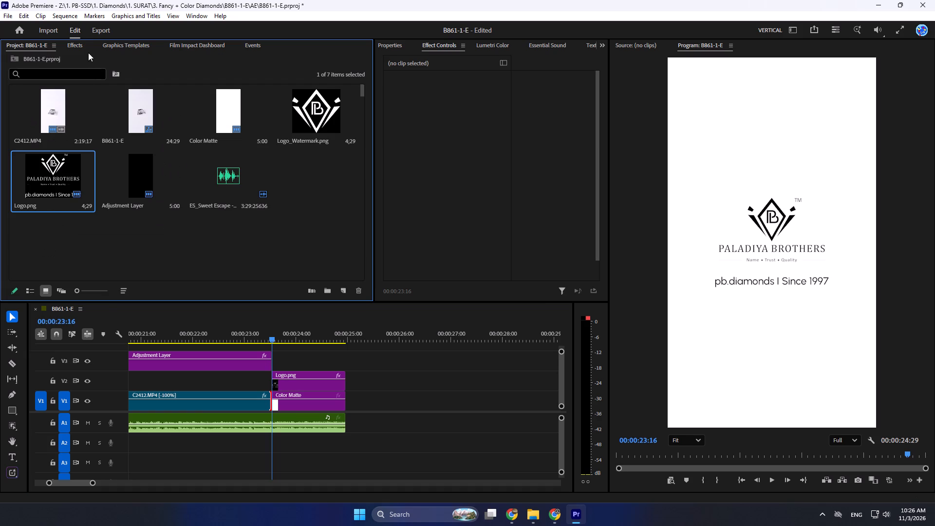
{"action": "left_click", "coordinate": [76, 41]}
{"action": "left_click", "coordinate": [200, 44]}
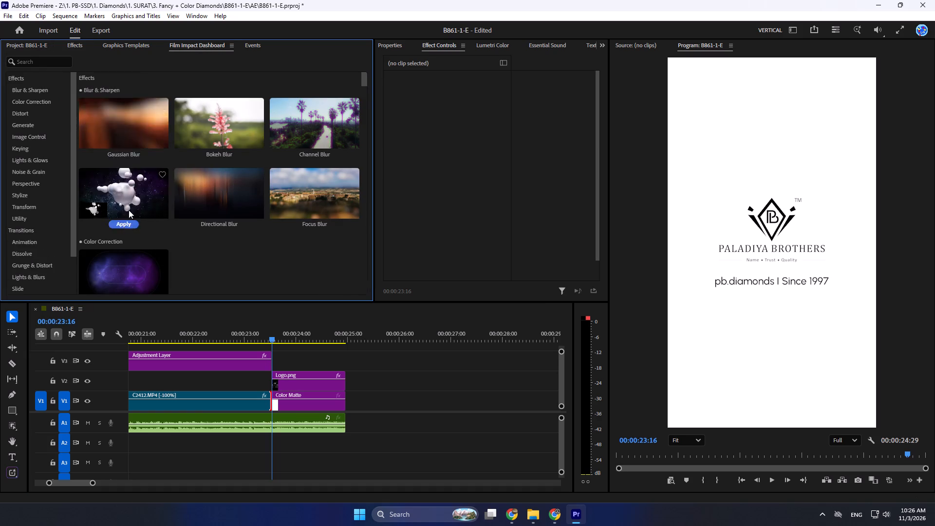
{"action": "scroll", "coordinate": [120, 226], "scroll_direction": "down", "scroll_amount": 12}
{"action": "scroll", "coordinate": [162, 202], "scroll_direction": "down", "scroll_amount": 5}
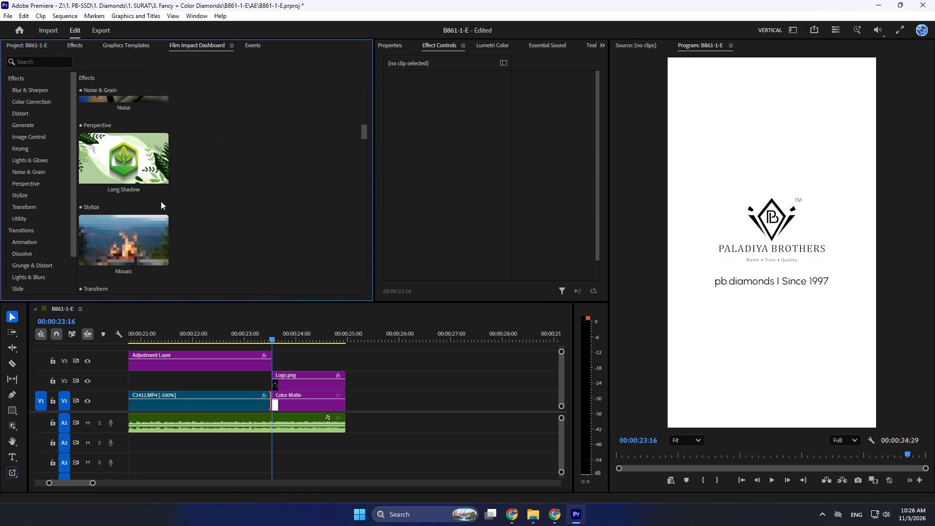
{"action": "scroll", "coordinate": [161, 201], "scroll_direction": "down", "scroll_amount": 11}
{"action": "scroll", "coordinate": [159, 201], "scroll_direction": "up", "scroll_amount": 6}
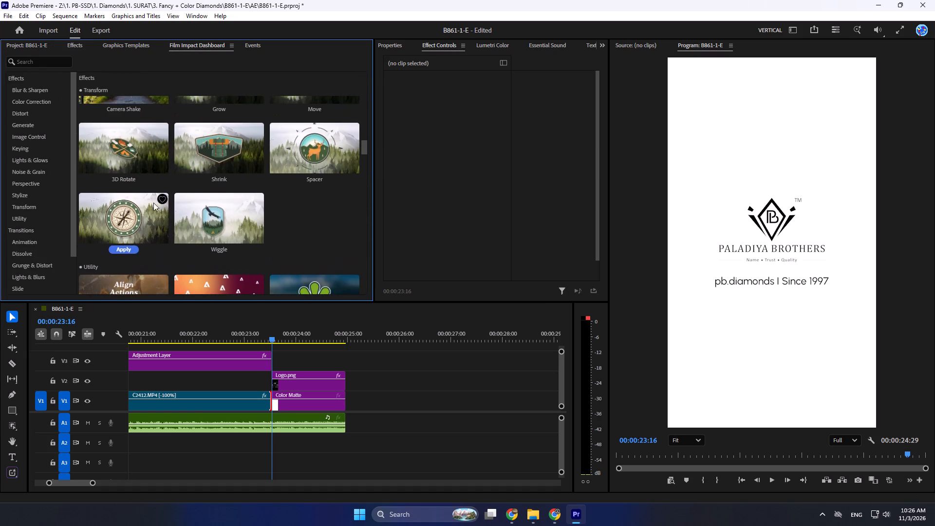
{"action": "scroll", "coordinate": [130, 167], "scroll_direction": "up", "scroll_amount": 2}
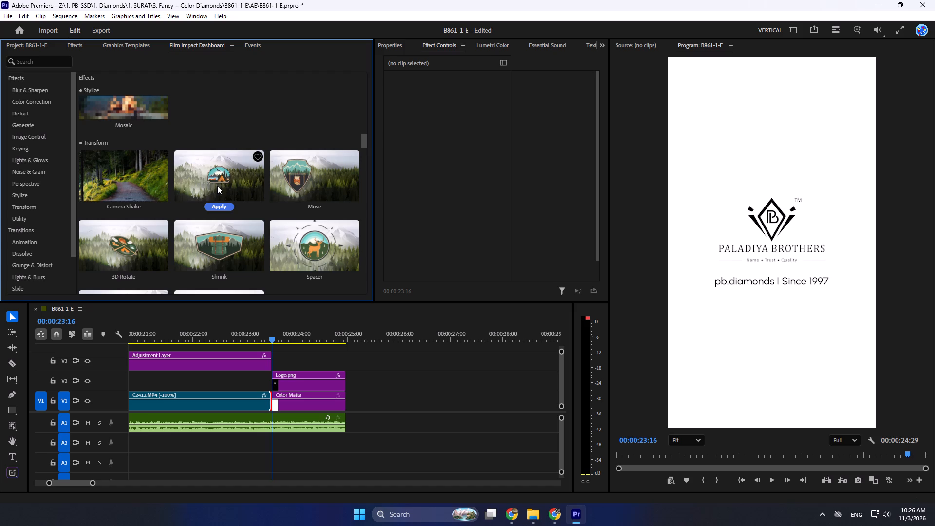
{"action": "scroll", "coordinate": [323, 195], "scroll_direction": "down", "scroll_amount": 10}
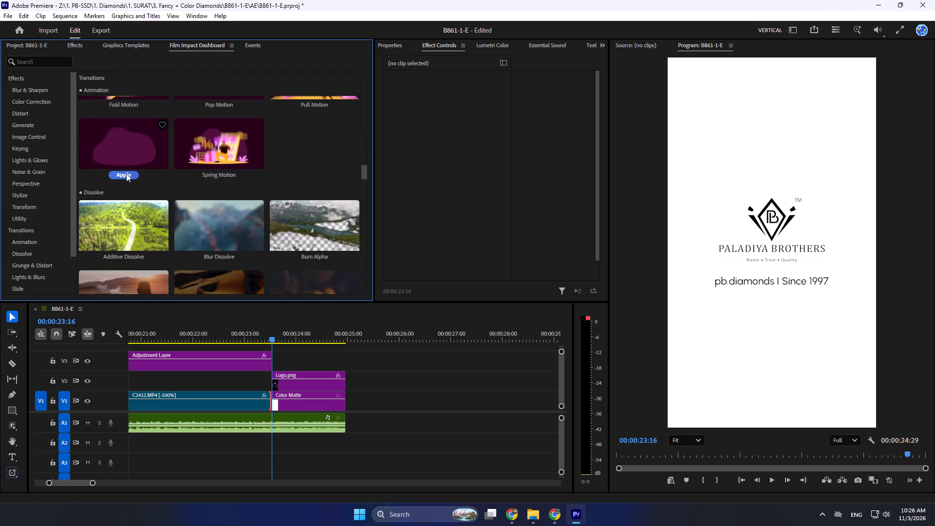
{"action": "scroll", "coordinate": [136, 191], "scroll_direction": "down", "scroll_amount": 12}
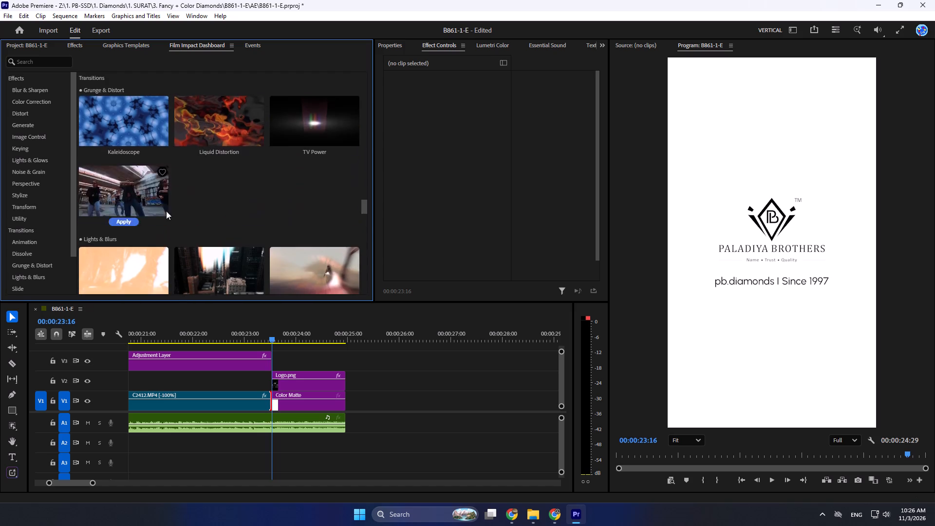
{"action": "scroll", "coordinate": [166, 211], "scroll_direction": "down", "scroll_amount": 12}
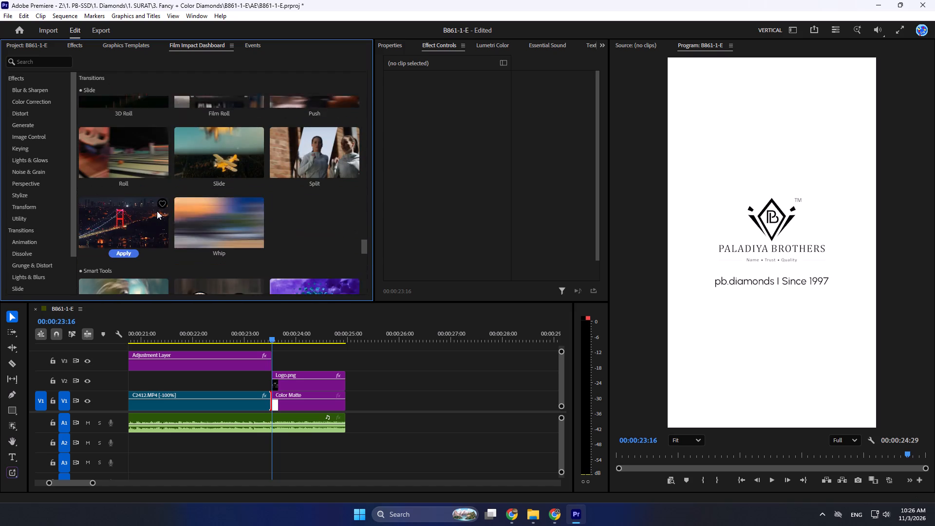
{"action": "scroll", "coordinate": [157, 210], "scroll_direction": "up", "scroll_amount": 7}
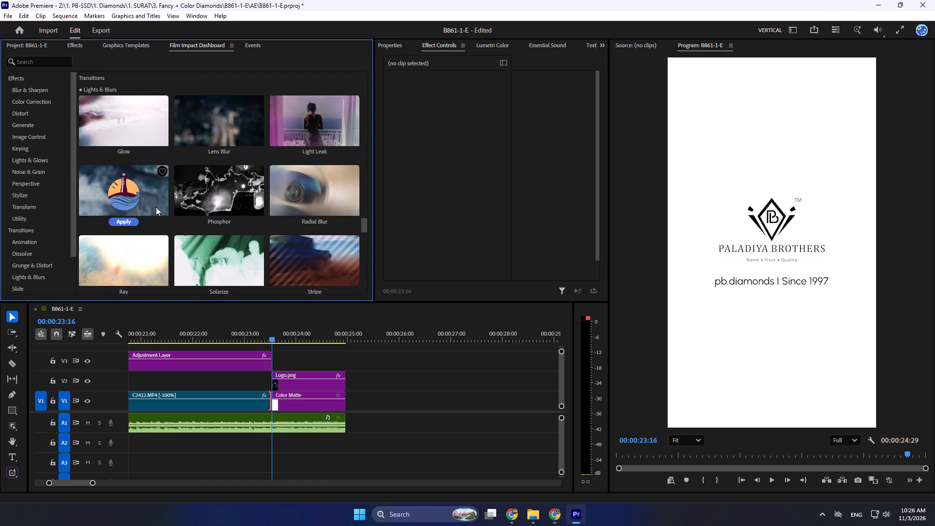
{"action": "scroll", "coordinate": [157, 208], "scroll_direction": "down", "scroll_amount": 17}
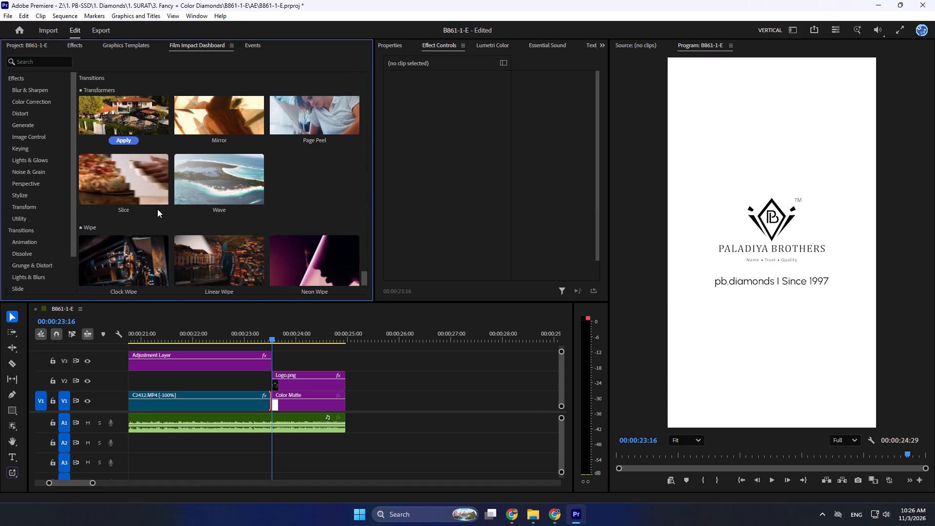
{"action": "scroll", "coordinate": [157, 208], "scroll_direction": "down", "scroll_amount": 7}
{"action": "scroll", "coordinate": [206, 214], "scroll_direction": "up", "scroll_amount": 3}
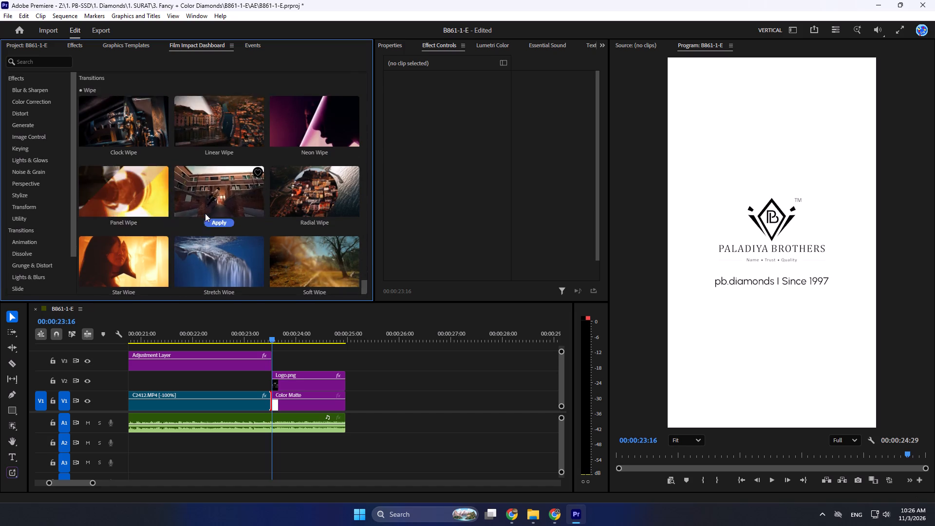
{"action": "scroll", "coordinate": [205, 213], "scroll_direction": "up", "scroll_amount": 6}
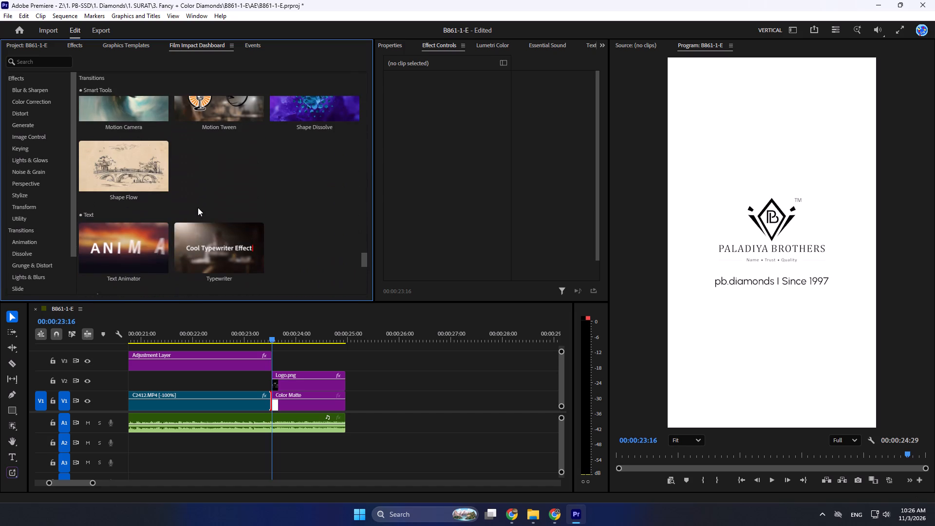
{"action": "scroll", "coordinate": [198, 207], "scroll_direction": "up", "scroll_amount": 2}
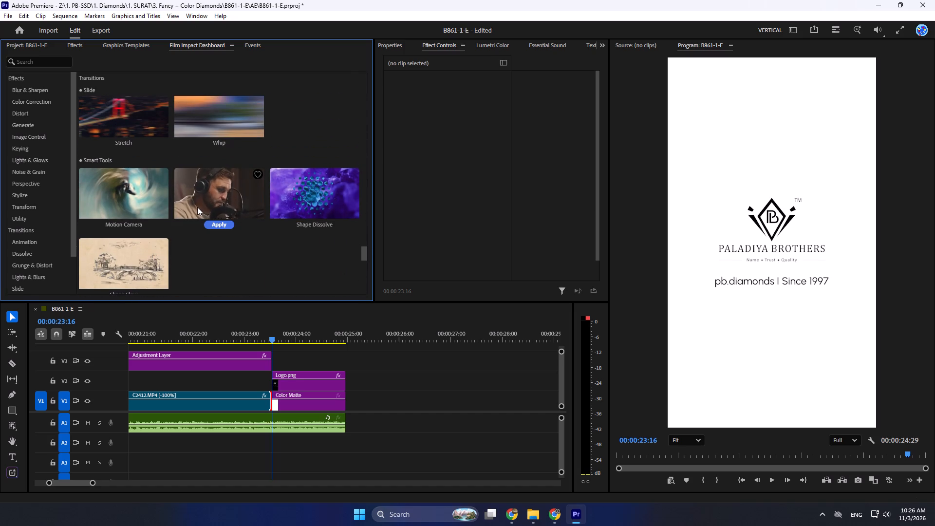
{"action": "scroll", "coordinate": [197, 207], "scroll_direction": "up", "scroll_amount": 5}
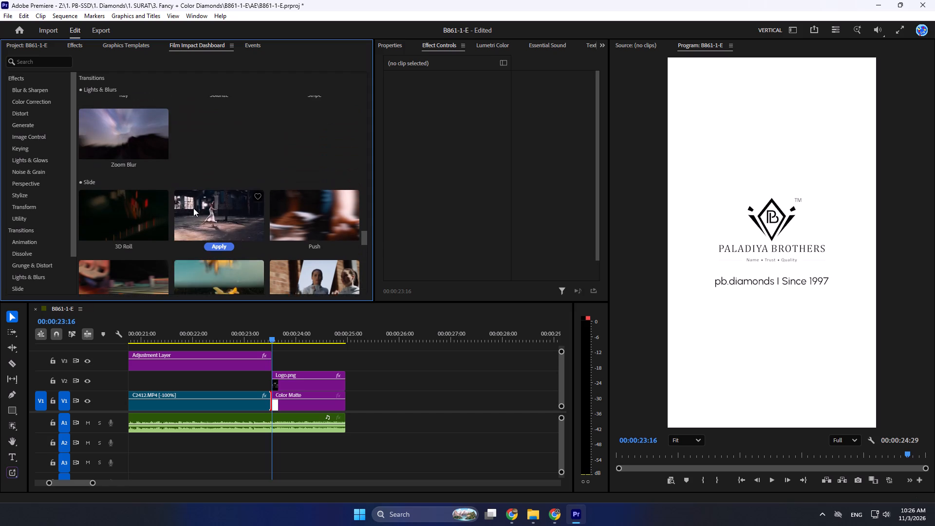
{"action": "scroll", "coordinate": [193, 208], "scroll_direction": "up", "scroll_amount": 6}
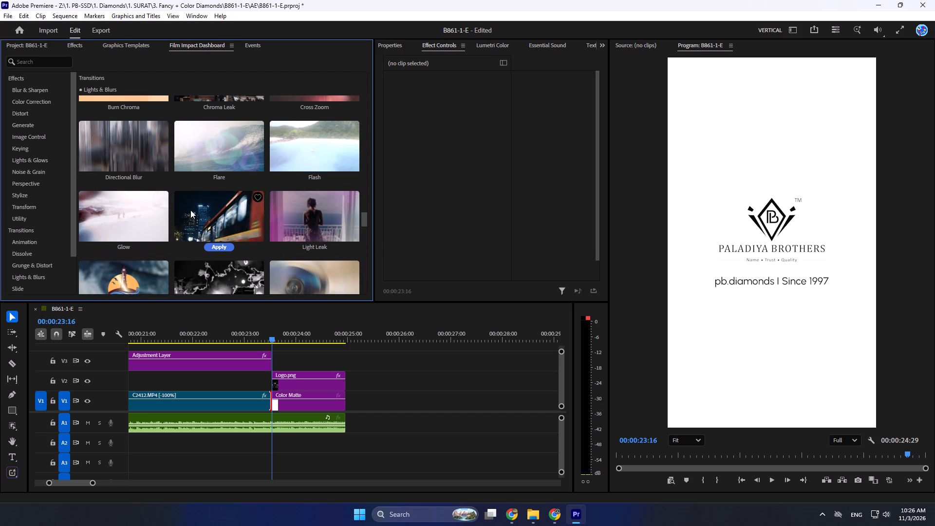
{"action": "scroll", "coordinate": [190, 210], "scroll_direction": "up", "scroll_amount": 3}
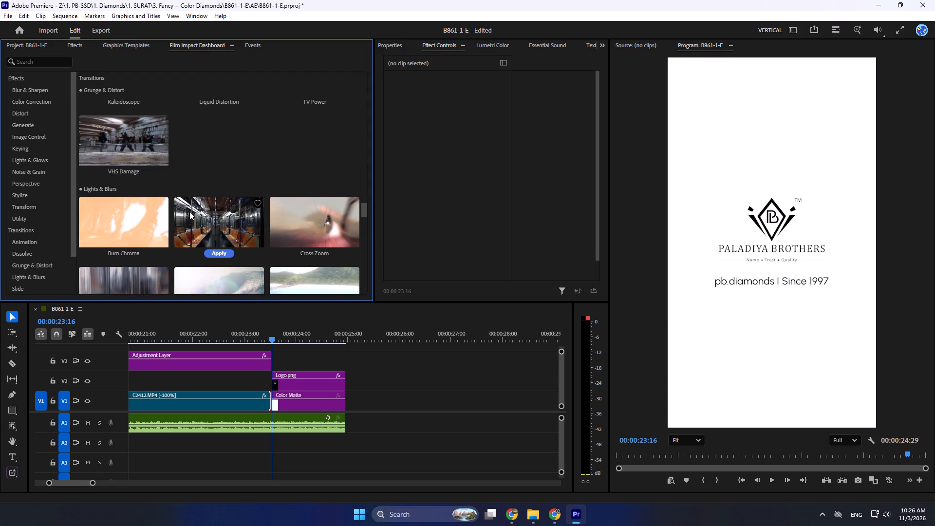
{"action": "scroll", "coordinate": [187, 212], "scroll_direction": "up", "scroll_amount": 5}
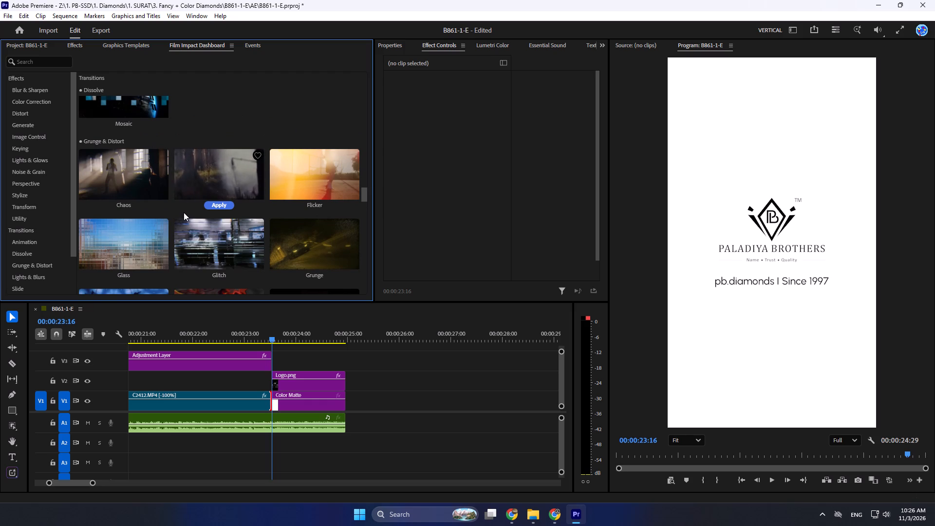
{"action": "scroll", "coordinate": [181, 214], "scroll_direction": "up", "scroll_amount": 3}
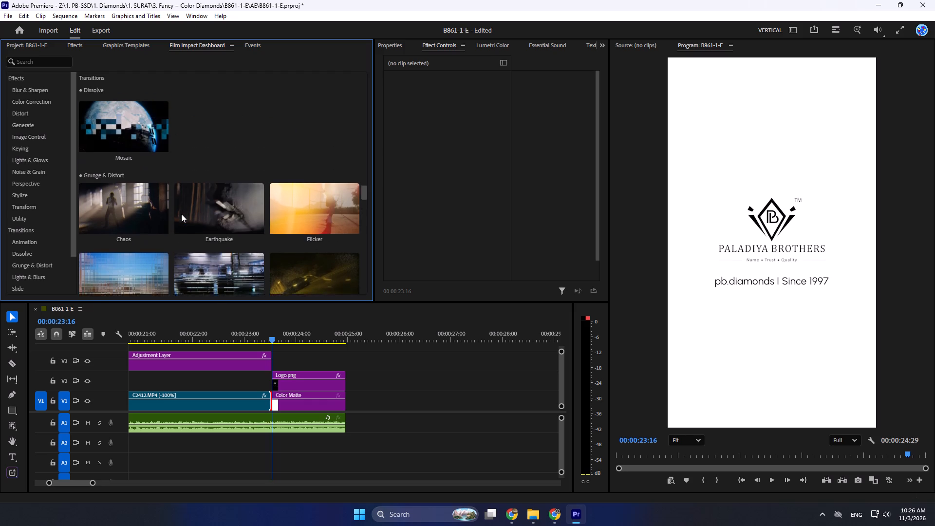
{"action": "scroll", "coordinate": [181, 214], "scroll_direction": "up", "scroll_amount": 5}
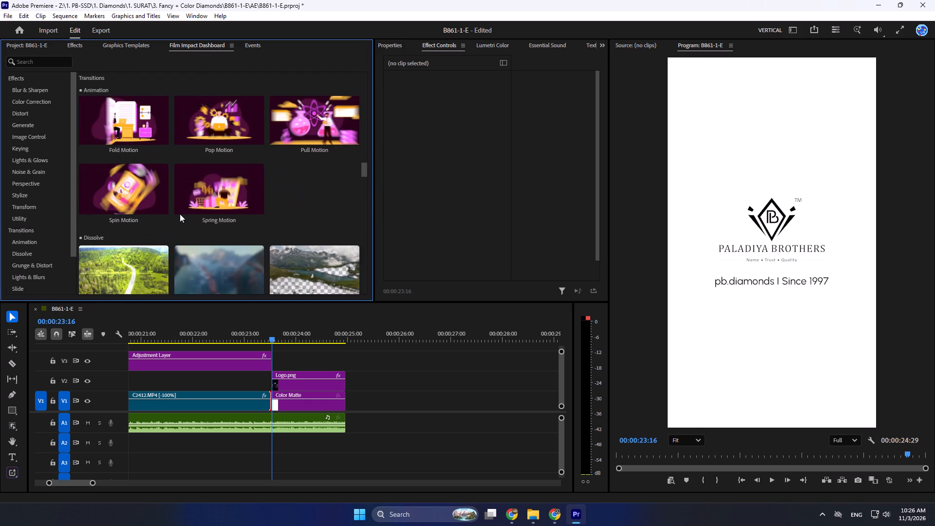
{"action": "scroll", "coordinate": [179, 214], "scroll_direction": "up", "scroll_amount": 4}
{"action": "scroll", "coordinate": [179, 214], "scroll_direction": "down", "scroll_amount": 2}
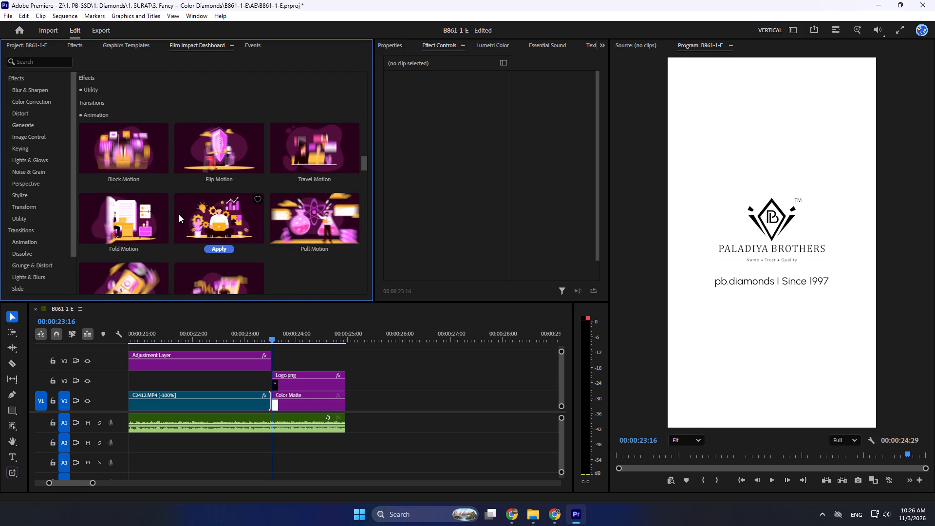
{"action": "scroll", "coordinate": [177, 216], "scroll_direction": "down", "scroll_amount": 1}
{"action": "scroll", "coordinate": [177, 216], "scroll_direction": "up", "scroll_amount": 5}
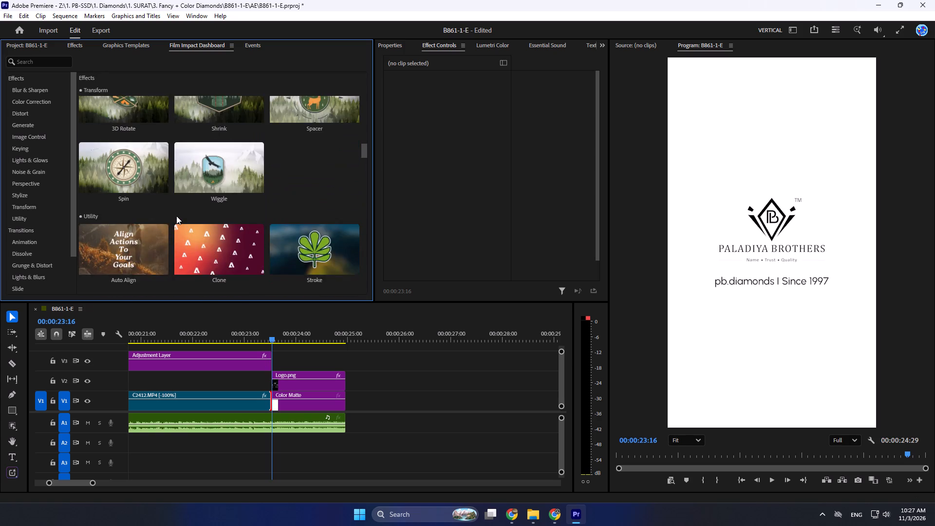
{"action": "scroll", "coordinate": [176, 216], "scroll_direction": "up", "scroll_amount": 13}
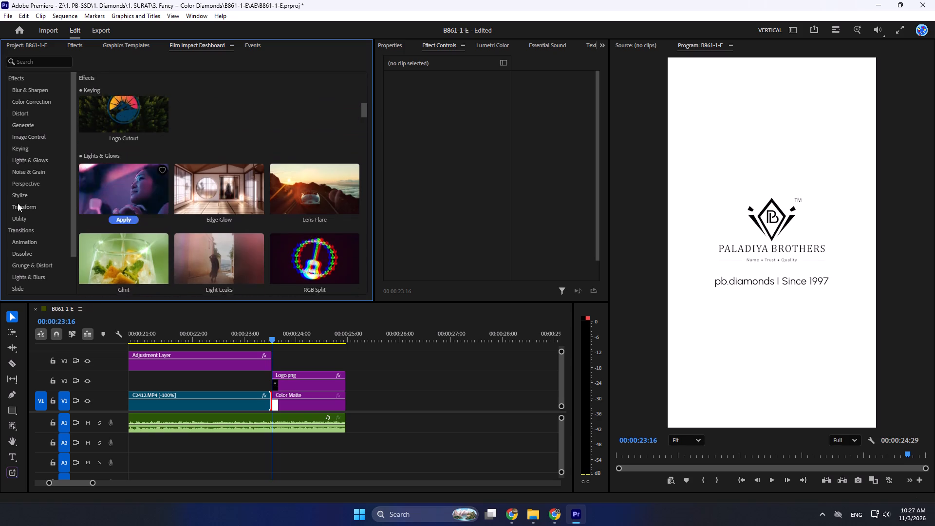
Search Film Impact for "zoom" and apply the Cross Zoom transition between the reversed C2412.MP4 clip and the Color Matte.
{"action": "left_click", "coordinate": [36, 59]}
{"action": "type", "text": "zoom"}
{"action": "key", "text": "Return"}
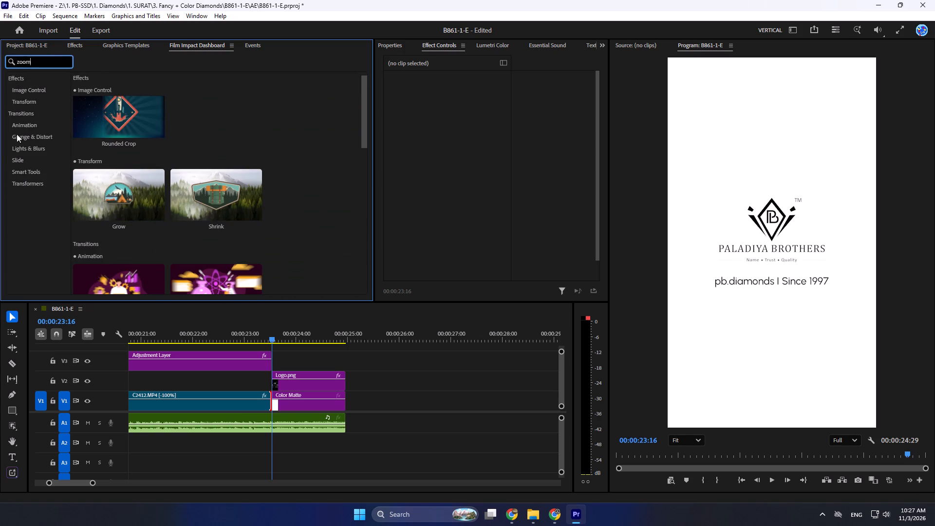
{"action": "scroll", "coordinate": [126, 206], "scroll_direction": "down", "scroll_amount": 8}
{"action": "scroll", "coordinate": [146, 204], "scroll_direction": "up", "scroll_amount": 2}
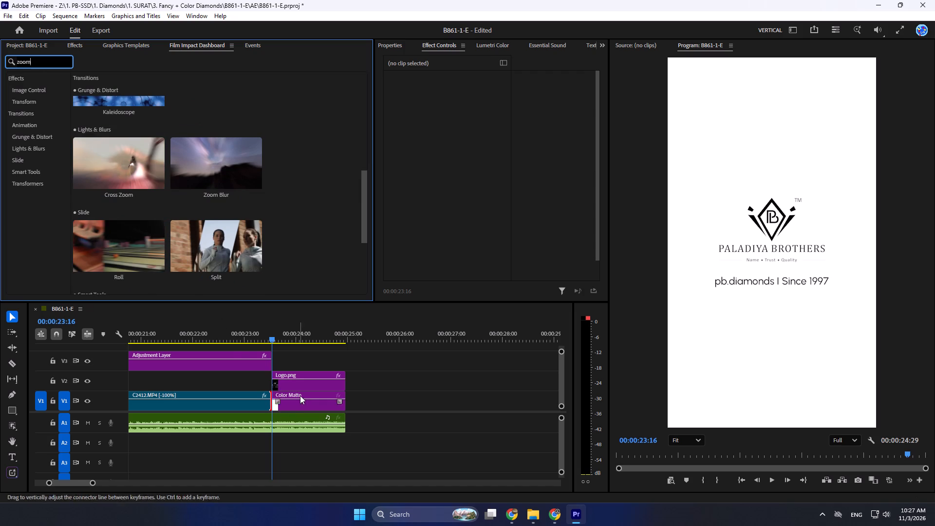
{"action": "left_click", "coordinate": [386, 405]}
{"action": "left_click_drag", "start_coordinate": [396, 405], "coordinate": [224, 405]}
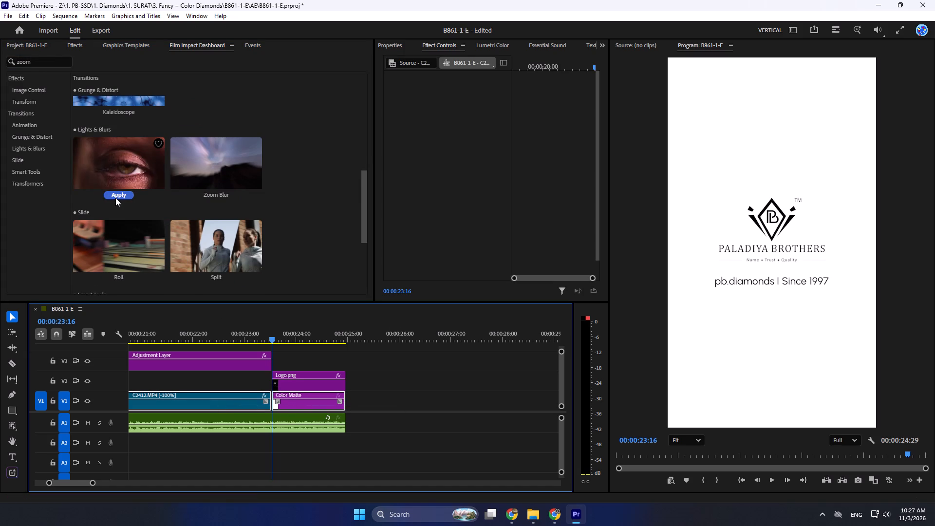
{"action": "left_click", "coordinate": [115, 199]}
{"action": "left_click", "coordinate": [469, 468]}
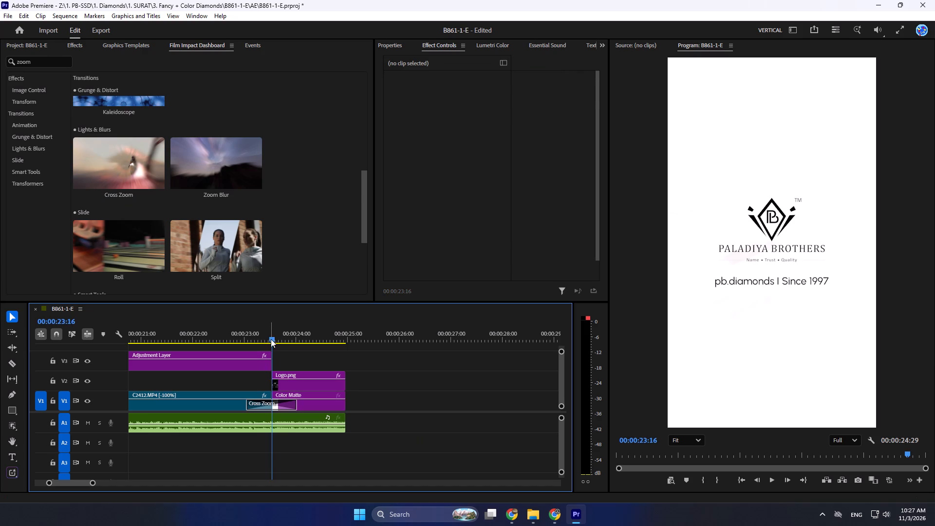
Play back the Cross Zoom transition repeatedly to check how the footage changes into the logo ending.
{"action": "left_click_drag", "start_coordinate": [271, 339], "coordinate": [243, 348]}
{"action": "key", "text": "space"}
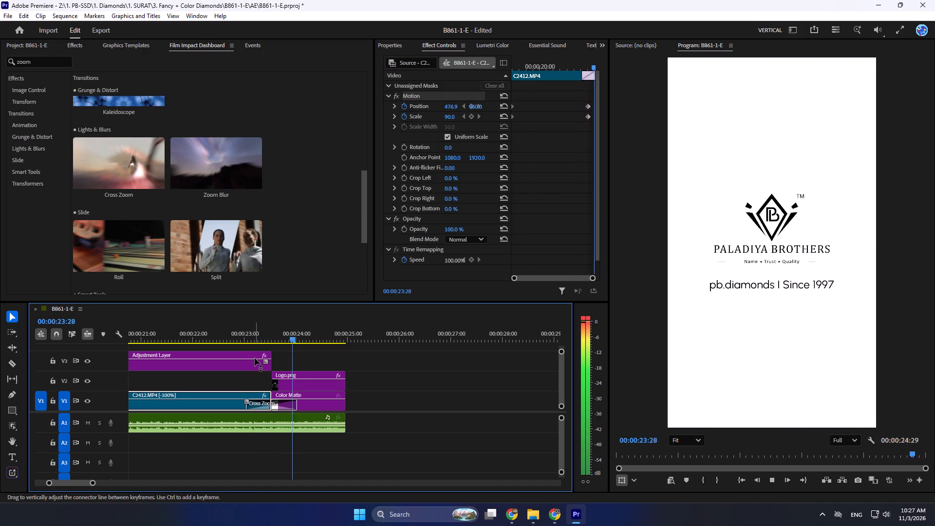
{"action": "key", "text": "space"}
{"action": "left_click_drag", "start_coordinate": [298, 337], "coordinate": [244, 339]}
{"action": "key", "text": "space"}
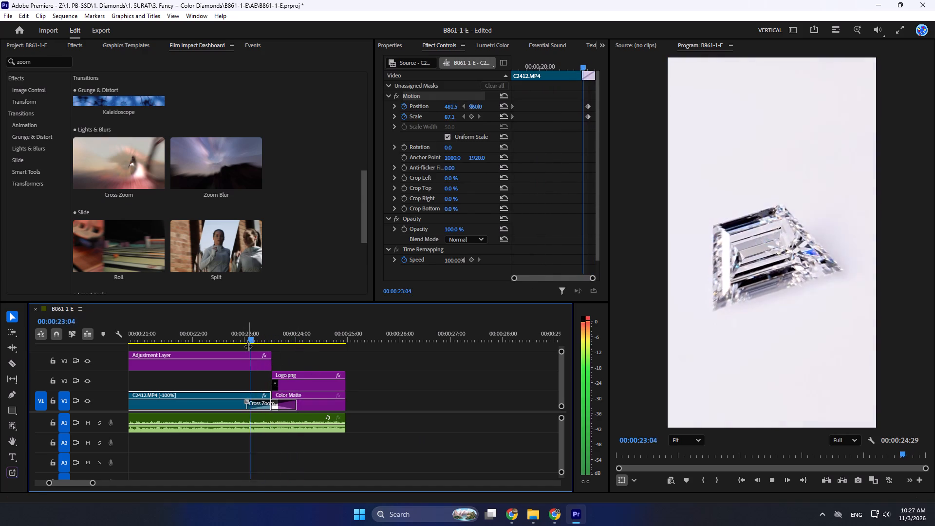
{"action": "key", "text": "space"}
{"action": "key", "text": "space"}
{"action": "key", "text": "space"}
{"action": "key", "text": "space"}
{"action": "key", "text": "space"}
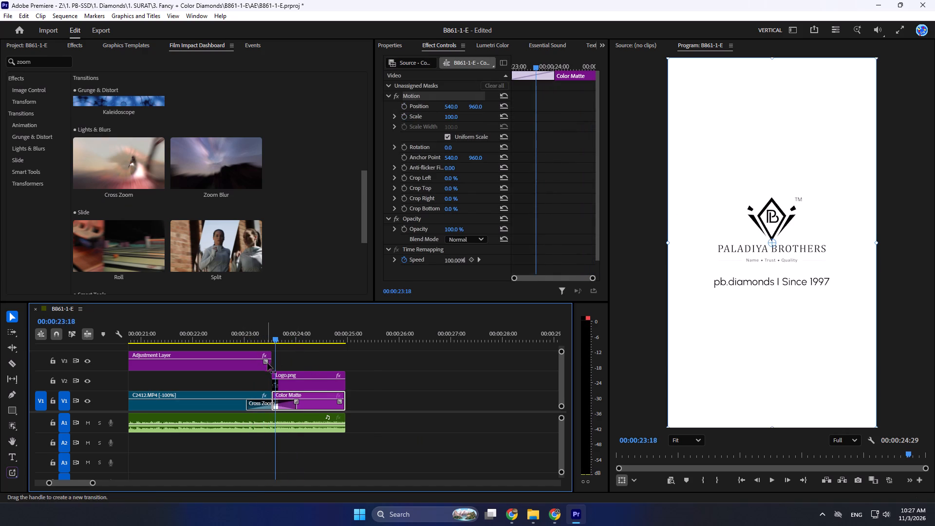
Add a Cross Dissolve about 4 frames long at the start of the Logo.png clip on V2.
{"action": "scroll", "coordinate": [269, 372], "scroll_direction": "up", "scroll_amount": 10, "text": "alt"}
{"action": "left_click_drag", "start_coordinate": [278, 380], "coordinate": [287, 381]}
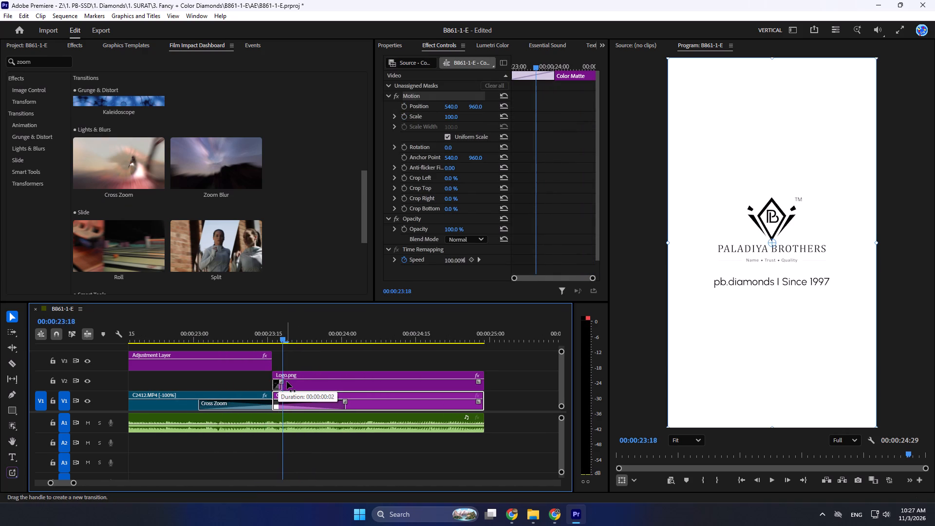
{"action": "left_click_drag", "start_coordinate": [287, 381], "coordinate": [293, 382]}
Preview the logo's entrance and lengthen its Cross Dissolve to about 7 frames.
{"action": "left_click_drag", "start_coordinate": [281, 340], "coordinate": [238, 346]}
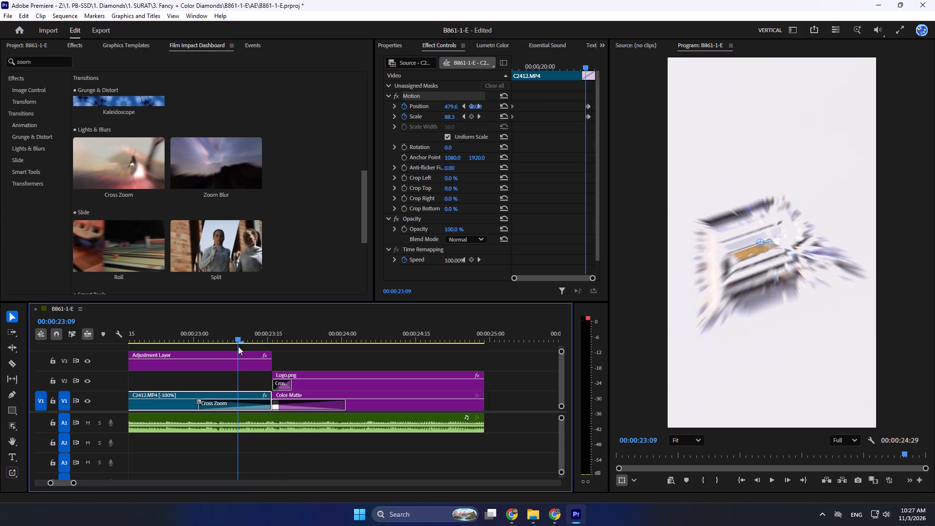
{"action": "left_click_drag", "start_coordinate": [238, 346], "coordinate": [235, 346]}
{"action": "key", "text": "space"}
{"action": "key", "text": "space"}
{"action": "left_click_drag", "start_coordinate": [292, 381], "coordinate": [294, 382]}
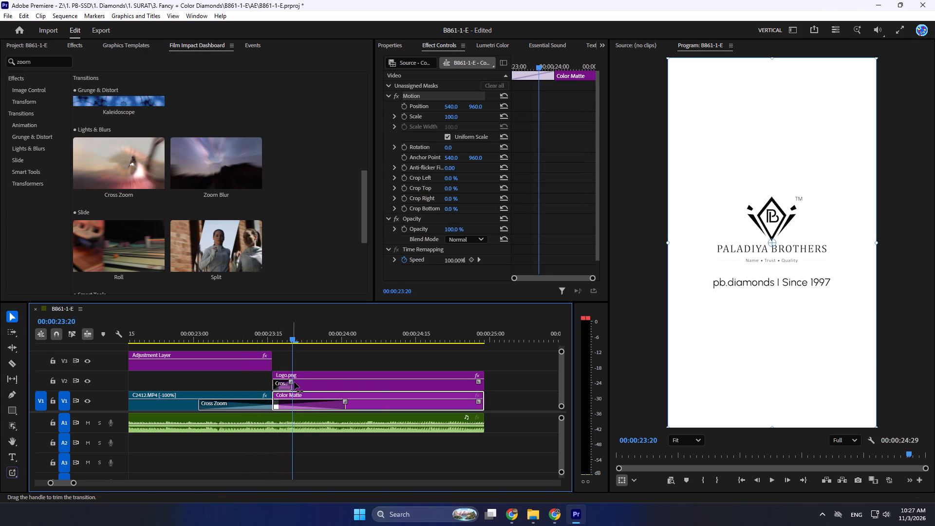
{"action": "left_click_drag", "start_coordinate": [294, 382], "coordinate": [306, 383]}
Extend the start of Logo.png about 3 frames earlier so it overlaps the reversed clip, and play back the transition.
{"action": "left_click_drag", "start_coordinate": [274, 371], "coordinate": [265, 374]}
{"action": "key", "text": "ctrl+z"}
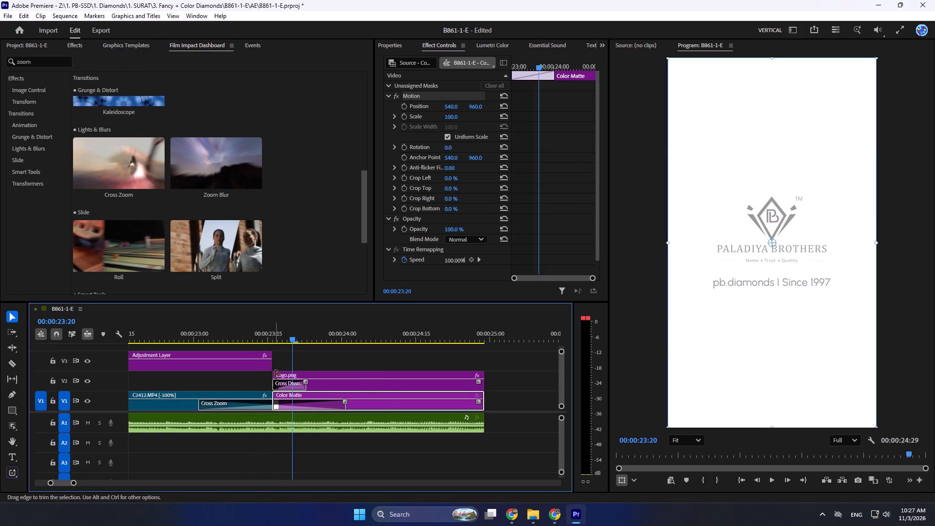
{"action": "left_click_drag", "start_coordinate": [276, 375], "coordinate": [262, 378]}
{"action": "left_click_drag", "start_coordinate": [291, 338], "coordinate": [262, 342]}
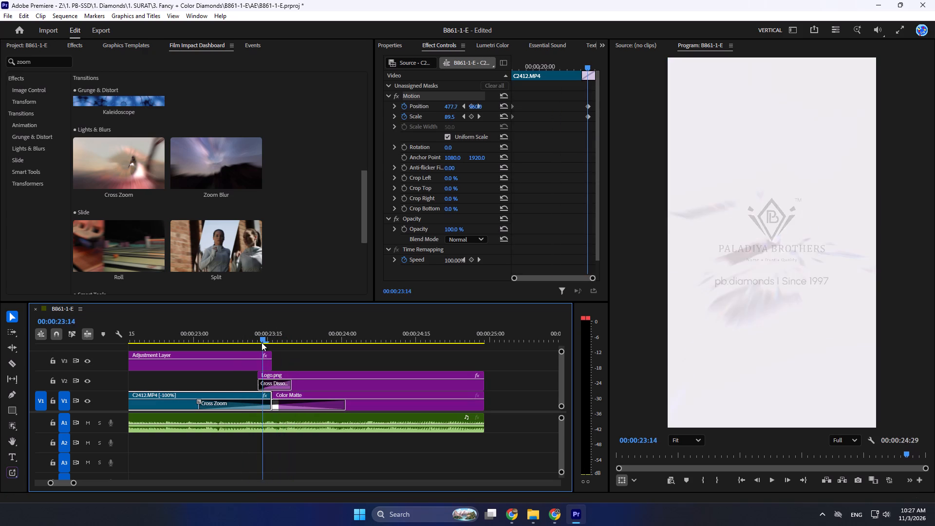
{"action": "left_click_drag", "start_coordinate": [262, 342], "coordinate": [227, 344]}
{"action": "key", "text": "space"}
{"action": "key", "text": "space"}
{"action": "key", "text": "space"}
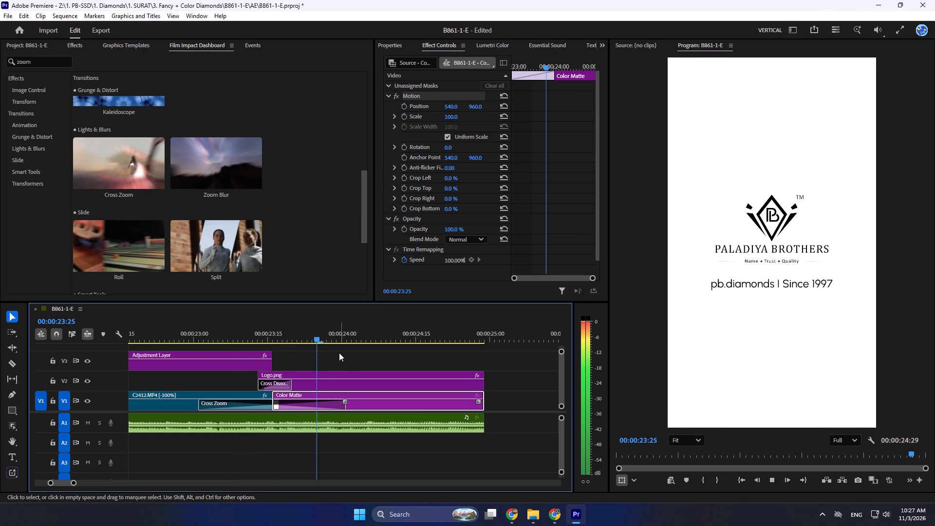
Play back the sequence from its start through the reversed clip to review the whole edit.
{"action": "key", "text": "space"}
{"action": "scroll", "coordinate": [470, 390], "scroll_direction": "down", "scroll_amount": 14, "text": "alt"}
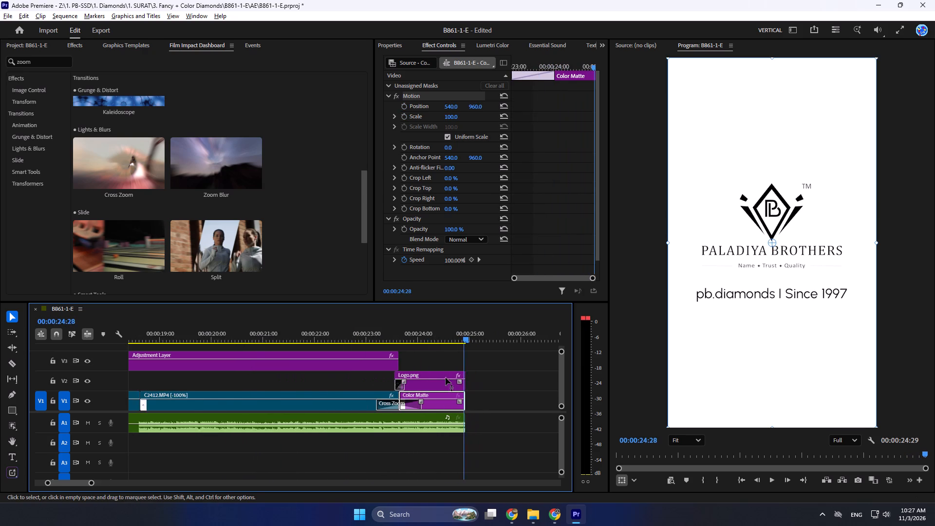
{"action": "left_click_drag", "start_coordinate": [454, 337], "coordinate": [213, 343]}
{"action": "scroll", "coordinate": [235, 385], "scroll_direction": "down", "scroll_amount": 12, "text": "alt"}
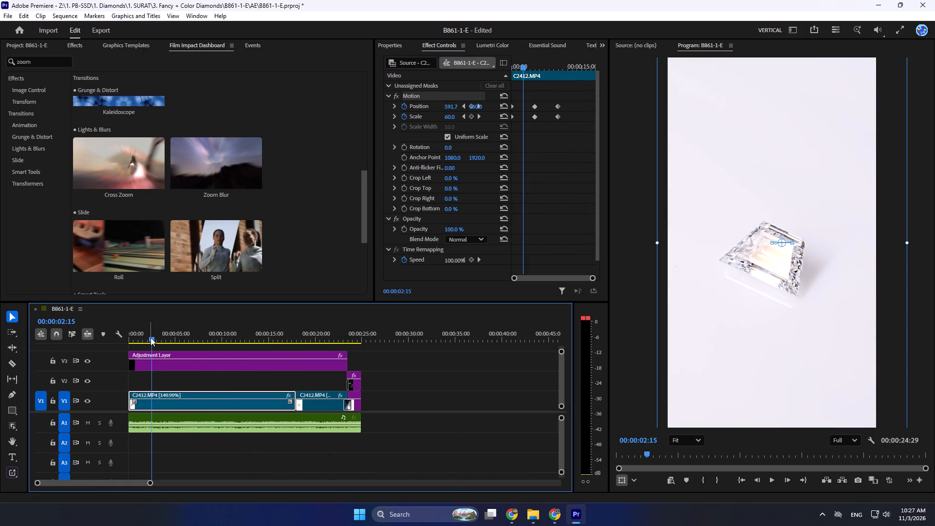
{"action": "left_click_drag", "start_coordinate": [150, 338], "coordinate": [57, 345]}
{"action": "key", "text": "space"}
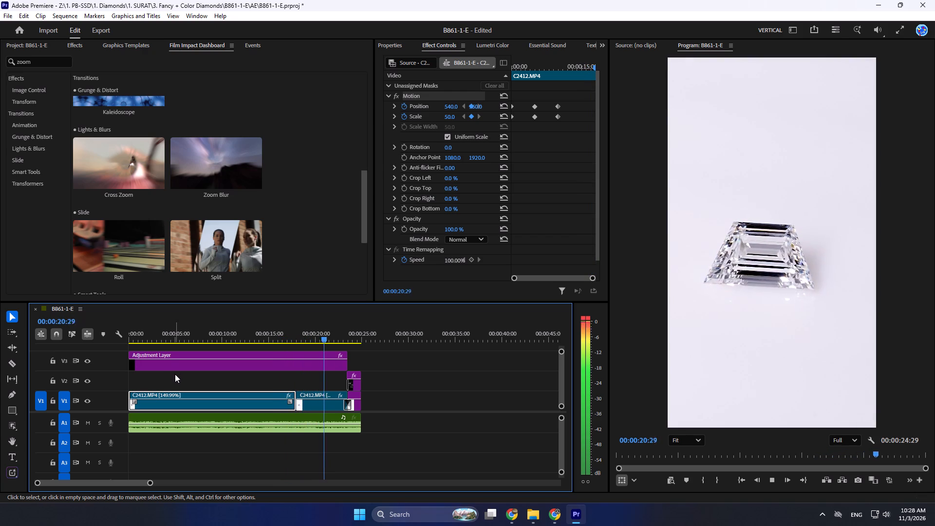
{"action": "key", "text": "space"}
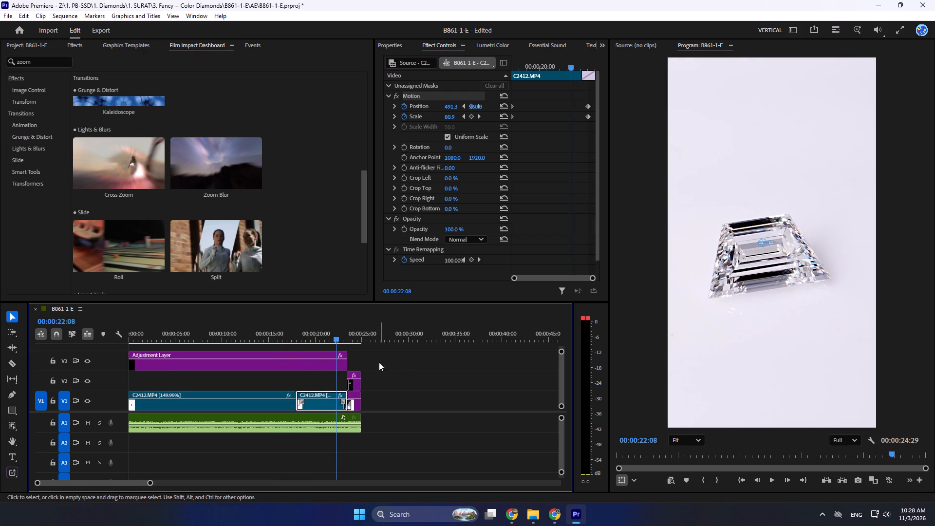
Shift the reversed C2412.MP4 clip slightly rightward at its ending Position keyframe, to about X 525, and check the motion.
{"action": "left_click_drag", "start_coordinate": [569, 66], "coordinate": [550, 83]}
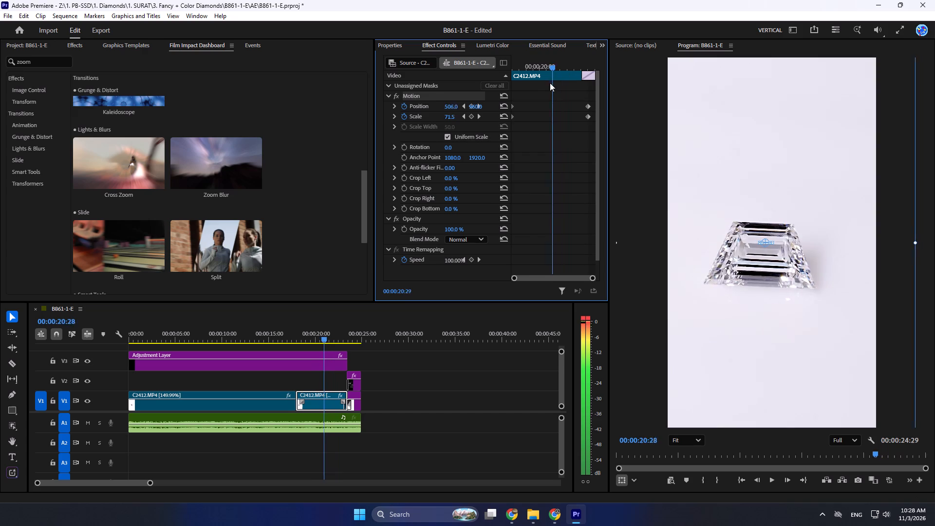
{"action": "left_click_drag", "start_coordinate": [550, 83], "coordinate": [554, 128]}
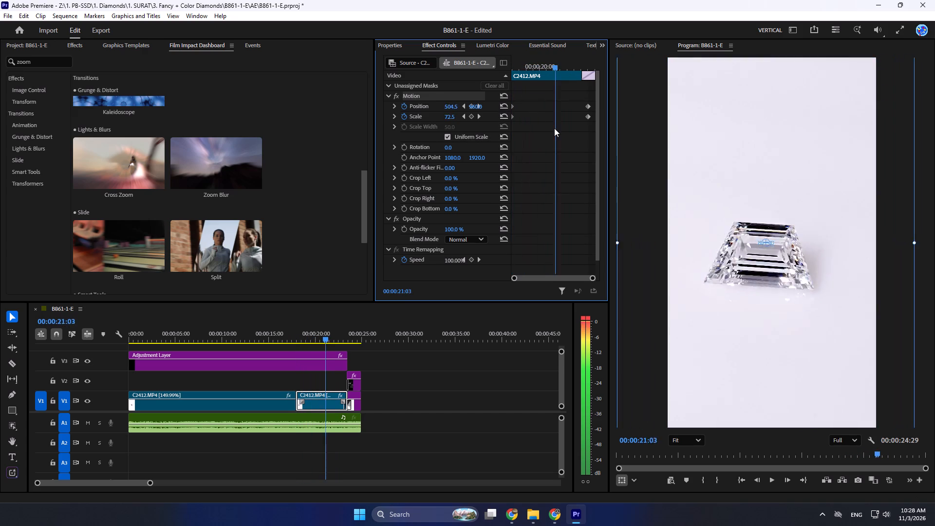
{"action": "left_click_drag", "start_coordinate": [554, 128], "coordinate": [562, 149]}
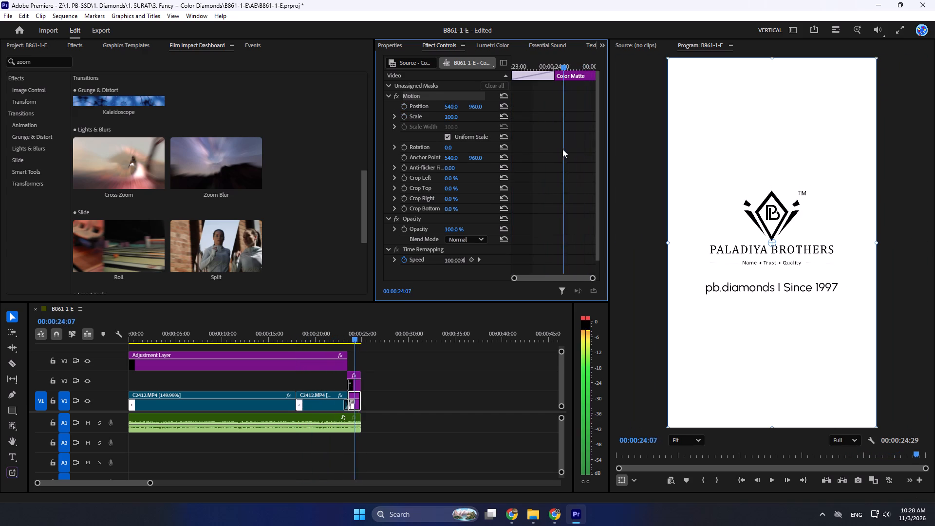
{"action": "left_click_drag", "start_coordinate": [562, 149], "coordinate": [586, 161]}
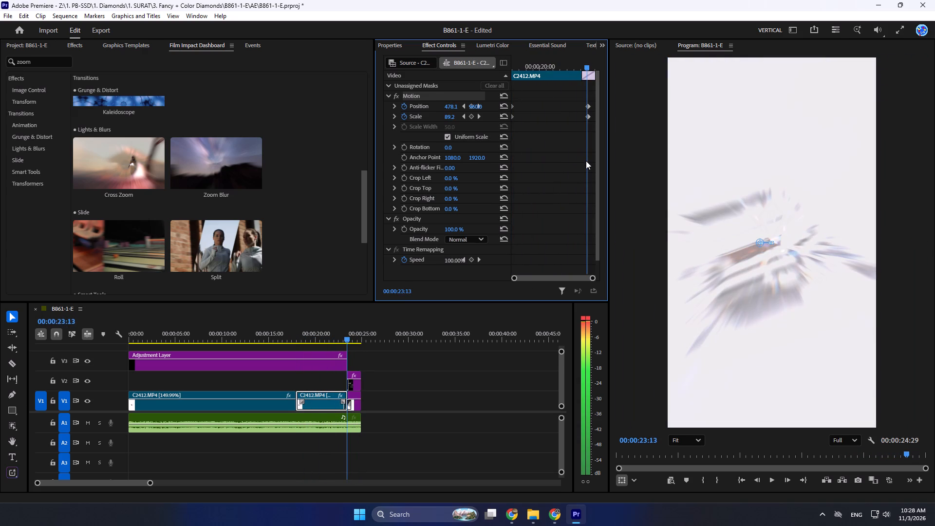
{"action": "left_click_drag", "start_coordinate": [586, 161], "coordinate": [544, 162]}
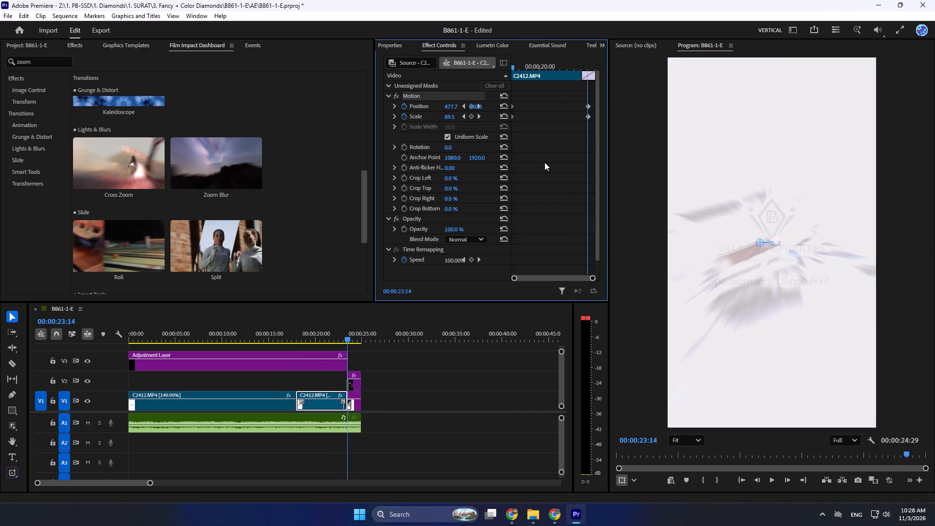
{"action": "left_click_drag", "start_coordinate": [544, 162], "coordinate": [587, 161]}
{"action": "left_click", "coordinate": [587, 109]}
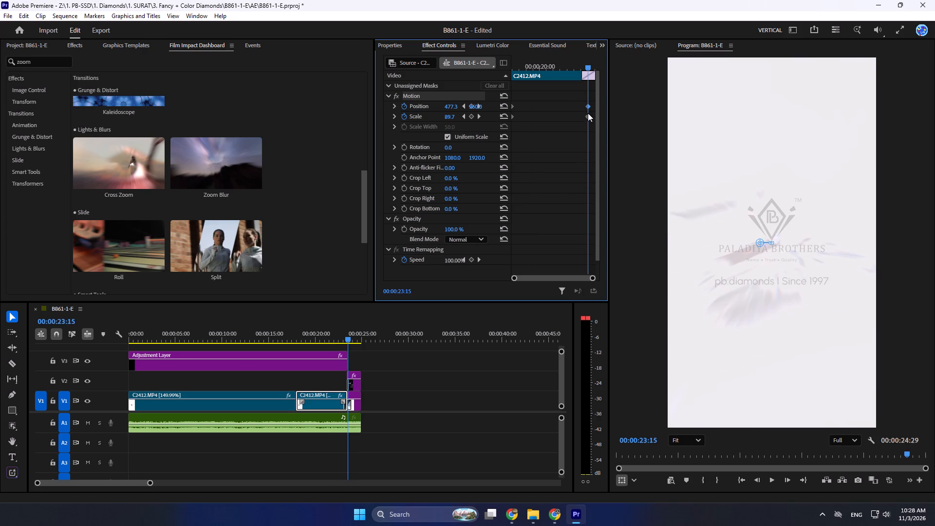
{"action": "left_click", "coordinate": [588, 118], "text": "shift"}
{"action": "left_click_drag", "start_coordinate": [754, 270], "coordinate": [763, 273]}
{"action": "left_click_drag", "start_coordinate": [348, 335], "coordinate": [339, 338]}
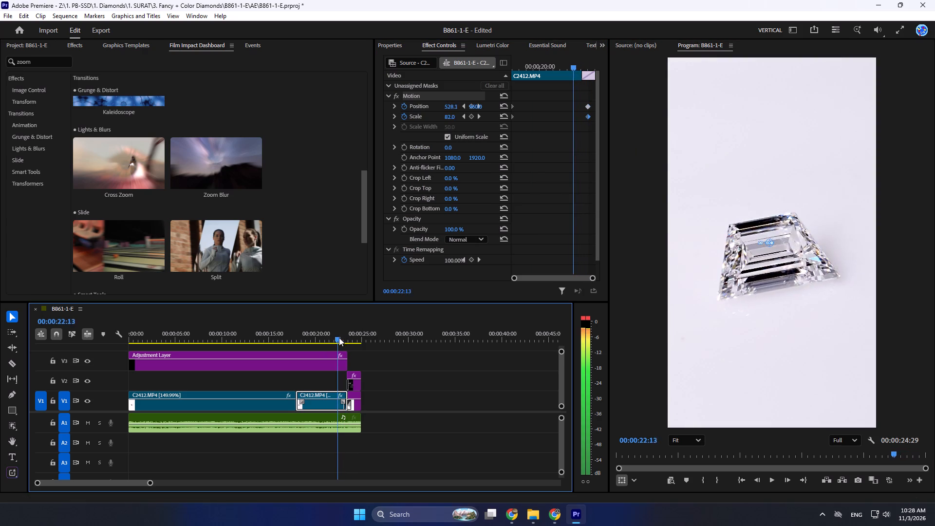
{"action": "left_click_drag", "start_coordinate": [339, 338], "coordinate": [348, 353]}
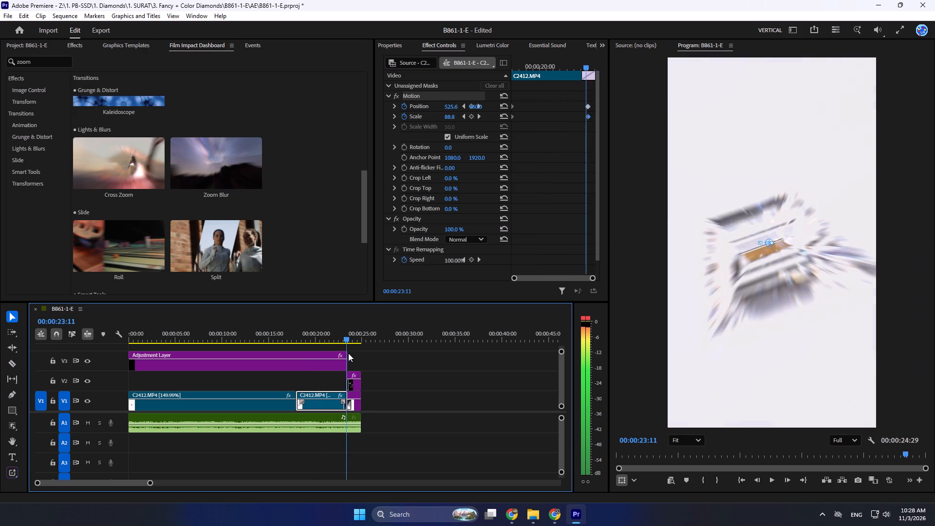
Examine the cut between the forward and reversed C2412.MP4 clips by scrubbing and playing back around it.
{"action": "left_click_drag", "start_coordinate": [348, 353], "coordinate": [247, 368]}
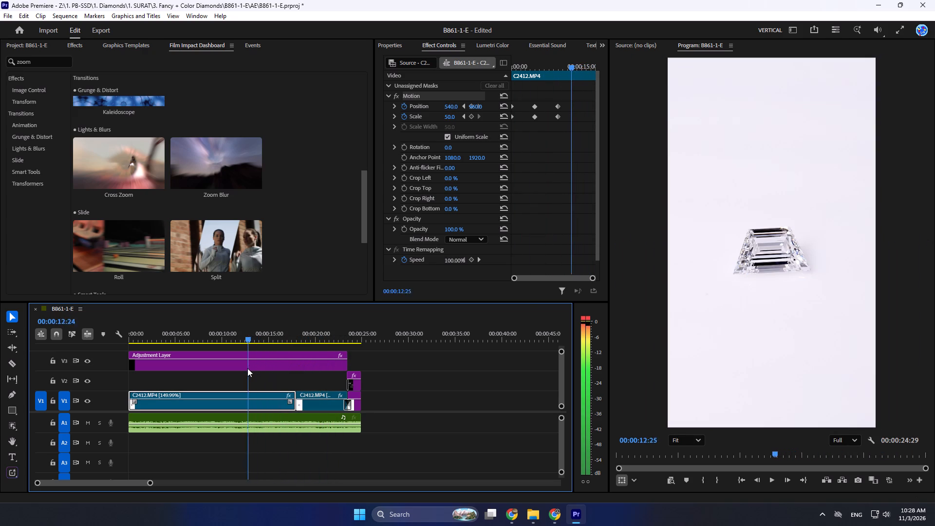
{"action": "left_click_drag", "start_coordinate": [247, 368], "coordinate": [281, 374]}
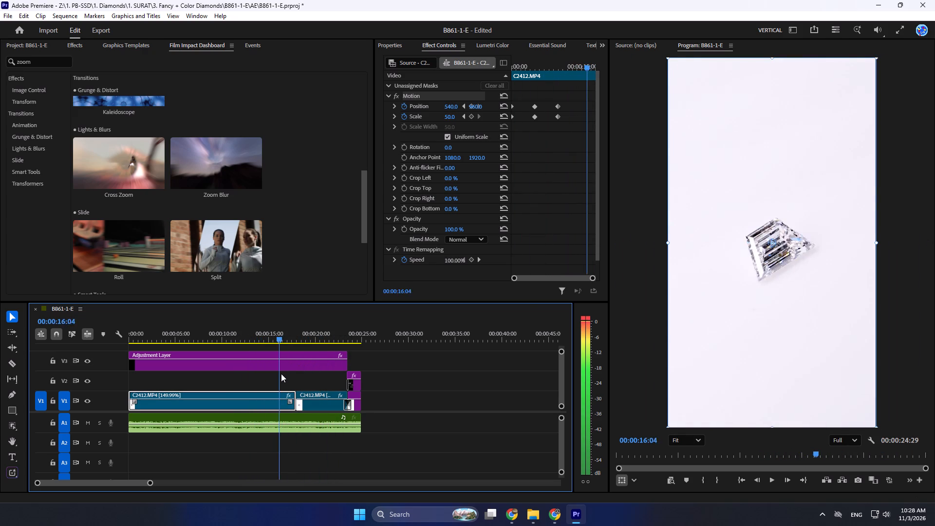
{"action": "left_click_drag", "start_coordinate": [281, 374], "coordinate": [279, 377]}
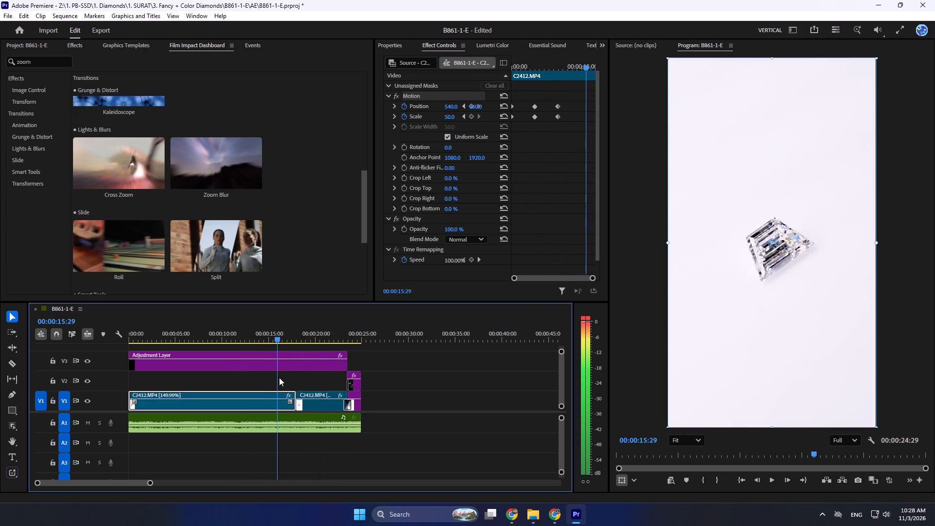
{"action": "left_click_drag", "start_coordinate": [279, 377], "coordinate": [280, 377]}
{"action": "key", "text": "space"}
{"action": "key", "text": "space"}
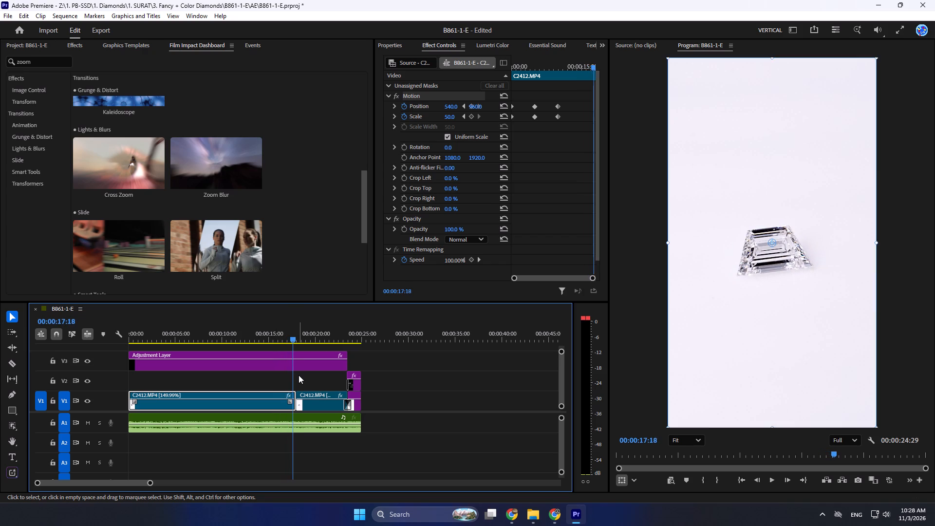
{"action": "key", "text": "space"}
{"action": "key", "text": "space"}
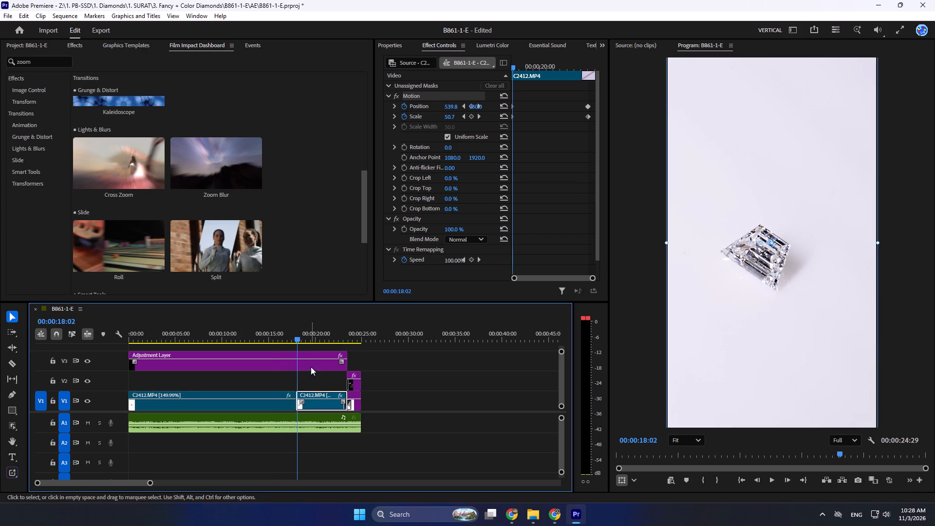
{"action": "left_click_drag", "start_coordinate": [296, 342], "coordinate": [288, 348]}
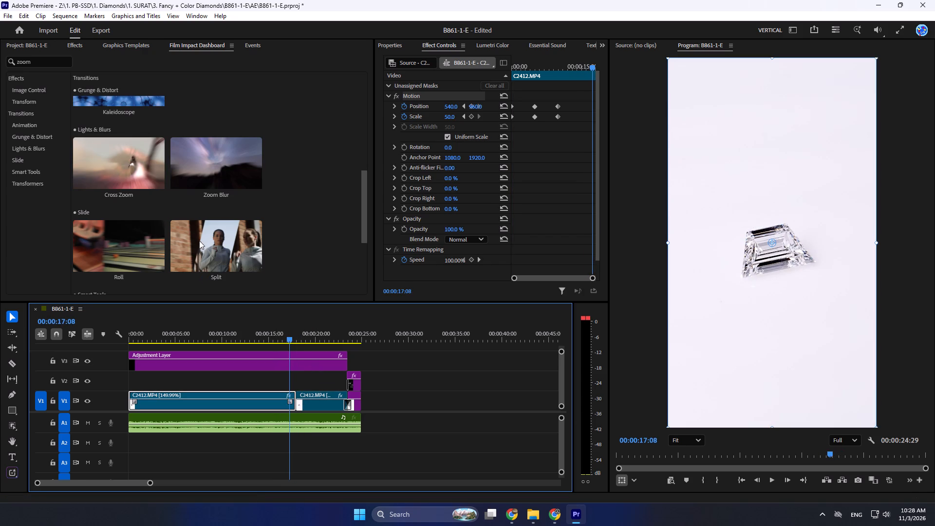
Apply the Film Impact Split transition at the cut between the forward and reversed C2412.MP4 clips on V1.
{"action": "left_click_drag", "start_coordinate": [305, 382], "coordinate": [293, 398]}
{"action": "scroll", "coordinate": [191, 277], "scroll_direction": "down", "scroll_amount": 2}
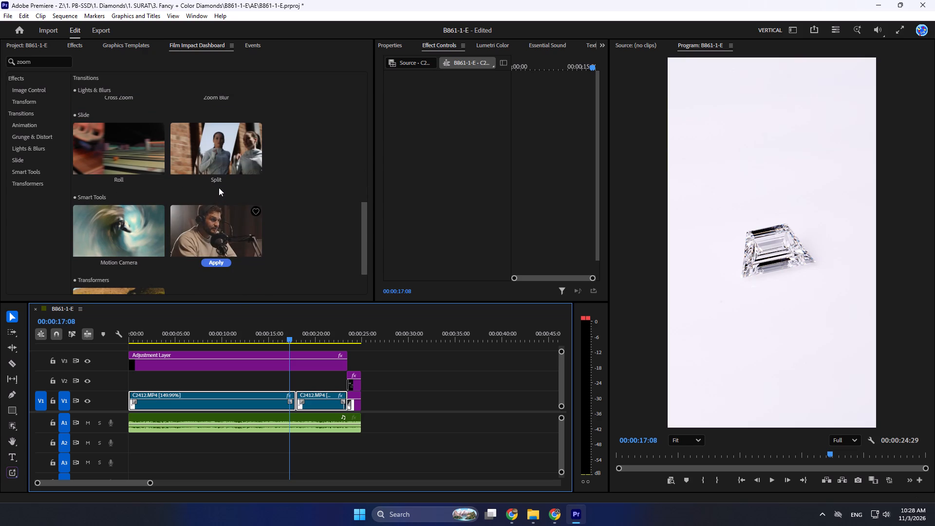
{"action": "left_click", "coordinate": [218, 180]}
Play back the Split transition between the two C2412.MP4 clips and look over the remaining zoom transitions.
{"action": "key", "text": "space"}
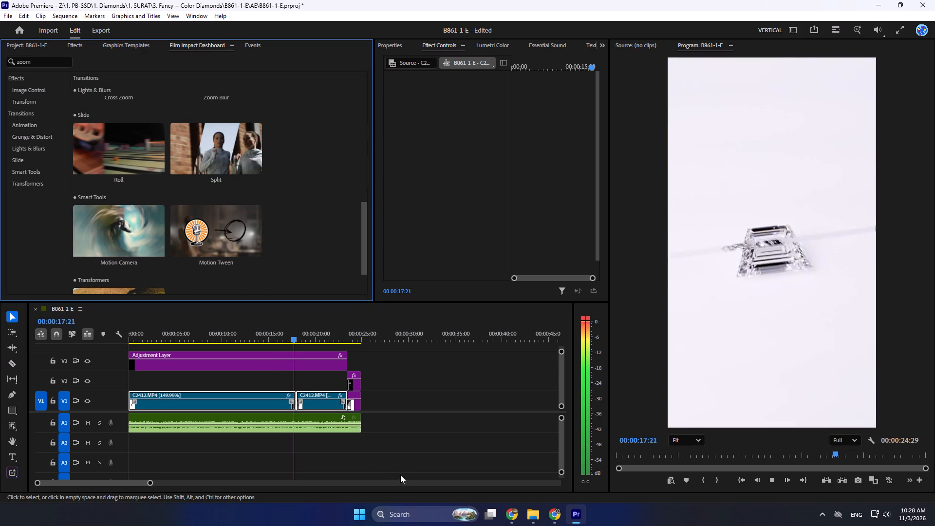
{"action": "key", "text": "space"}
{"action": "key", "text": "space"}
{"action": "key", "text": "space"}
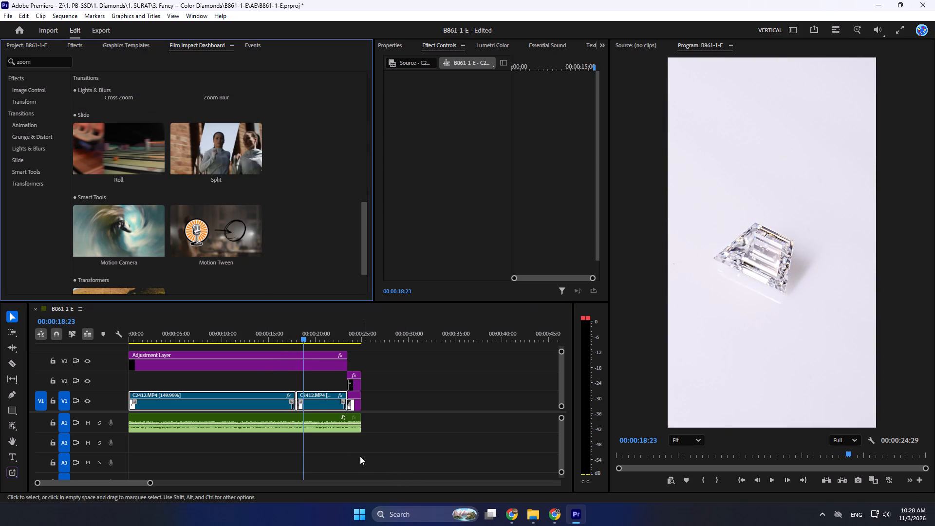
{"action": "left_click_drag", "start_coordinate": [302, 339], "coordinate": [285, 352]}
{"action": "key", "text": "space"}
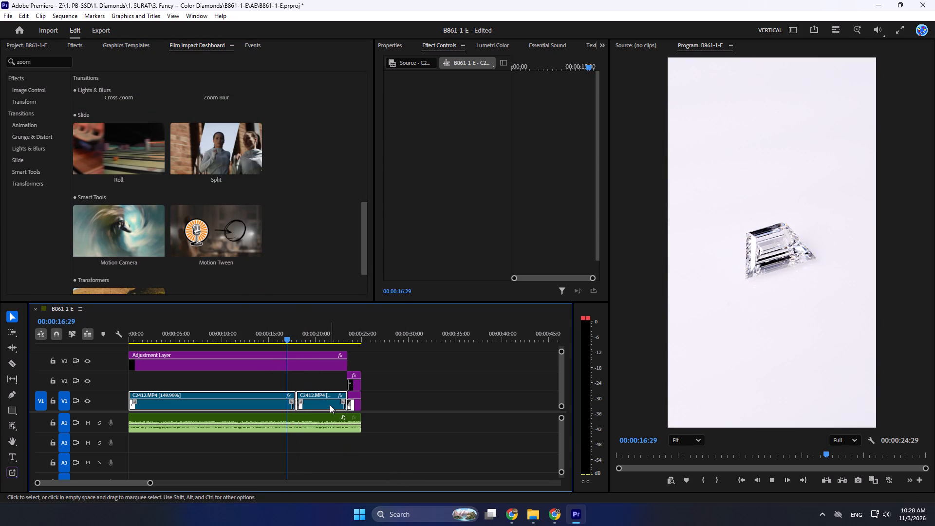
{"action": "left_click", "coordinate": [444, 391]}
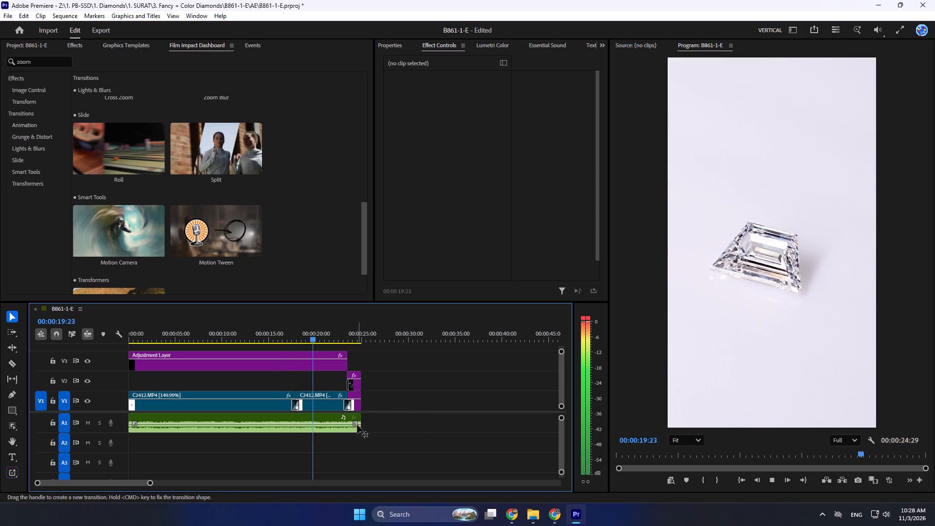
{"action": "key", "text": "space"}
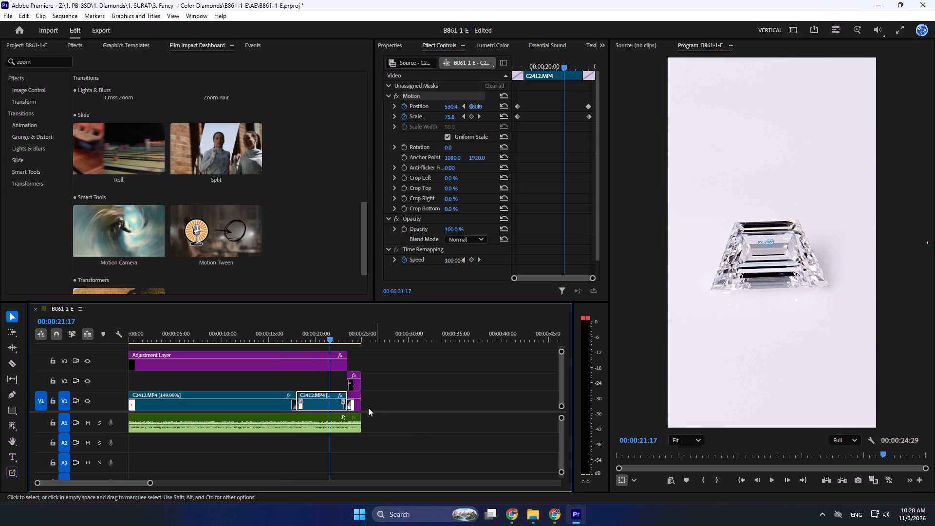
{"action": "left_click", "coordinate": [430, 376]}
{"action": "scroll", "coordinate": [161, 193], "scroll_direction": "down", "scroll_amount": 7}
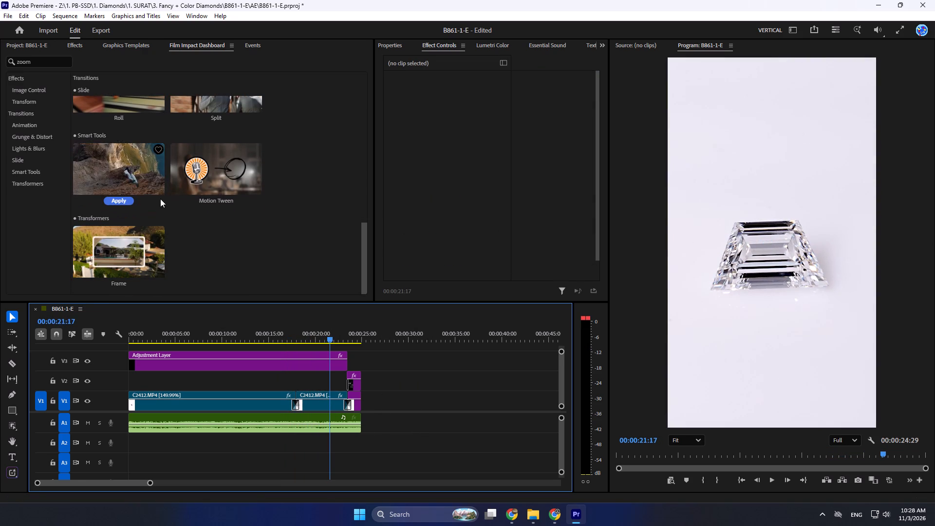
{"action": "scroll", "coordinate": [160, 201], "scroll_direction": "down", "scroll_amount": 7}
Switch to File Explorer and look through the B861-1-E project folder and the Downloads folder.
{"action": "key", "text": "alt+Tab"}
{"action": "left_click", "coordinate": [452, 260], "text": "alt"}
{"action": "left_click", "coordinate": [593, 308]}
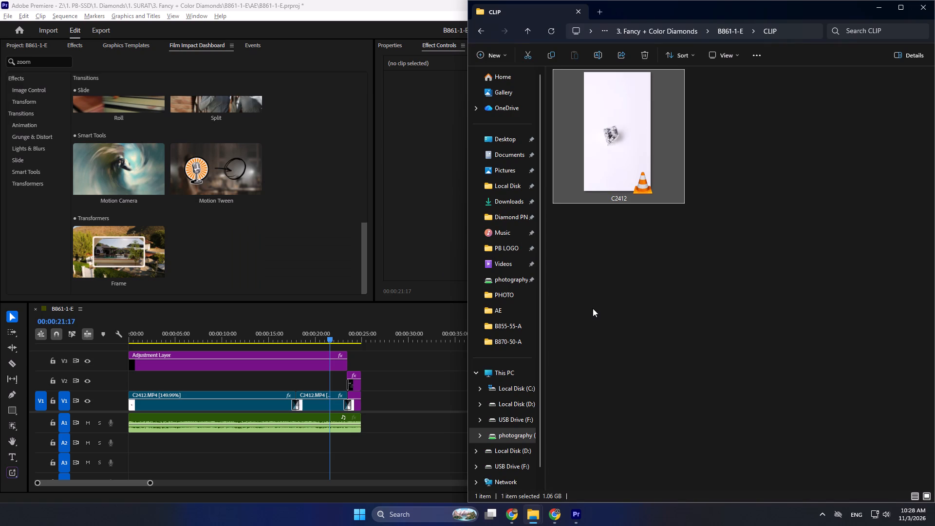
{"action": "left_click", "coordinate": [478, 31]}
{"action": "left_click", "coordinate": [705, 371]}
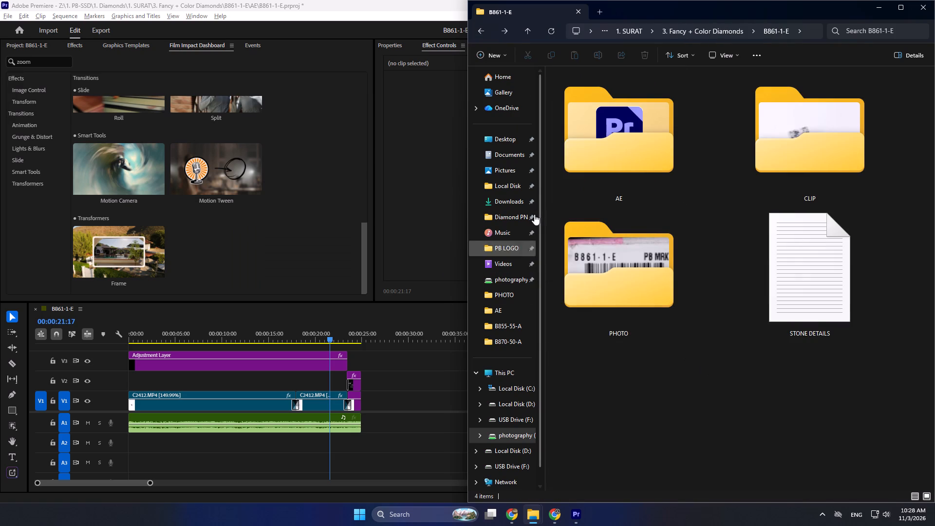
{"action": "left_click", "coordinate": [500, 200]}
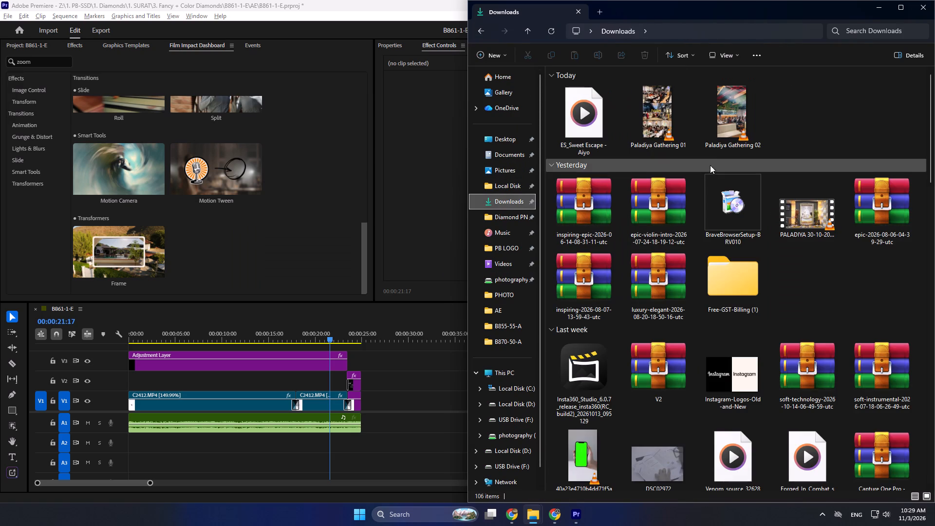
{"action": "left_click", "coordinate": [727, 132]}
{"action": "left_click", "coordinate": [804, 275]}
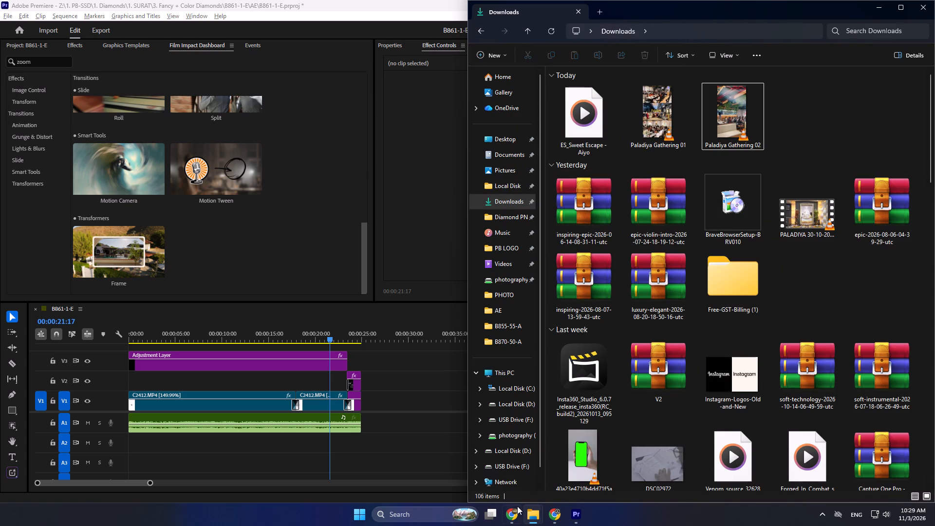
Switch to Chrome, then open Free Download Manager to check the recent downloads and close it.
{"action": "left_click", "coordinate": [516, 473]}
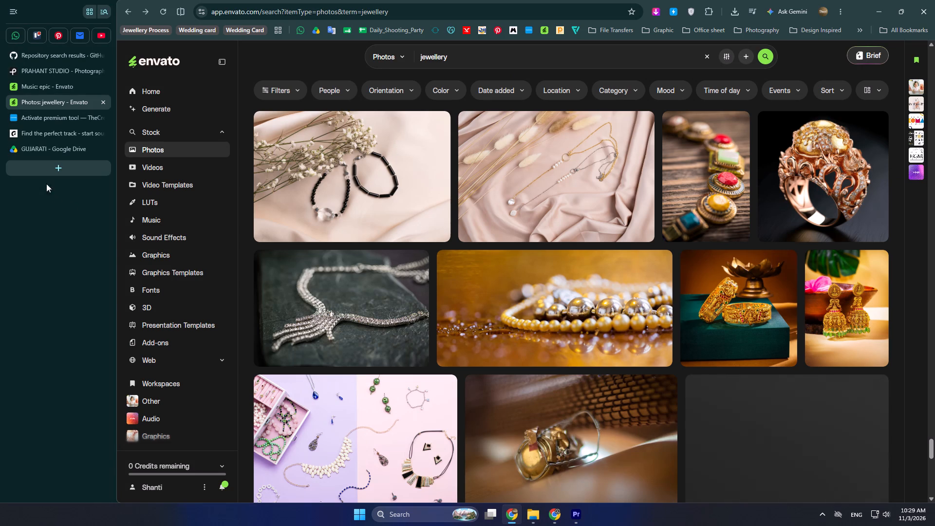
{"action": "type", "text": "fr"}
{"action": "key", "text": "Return"}
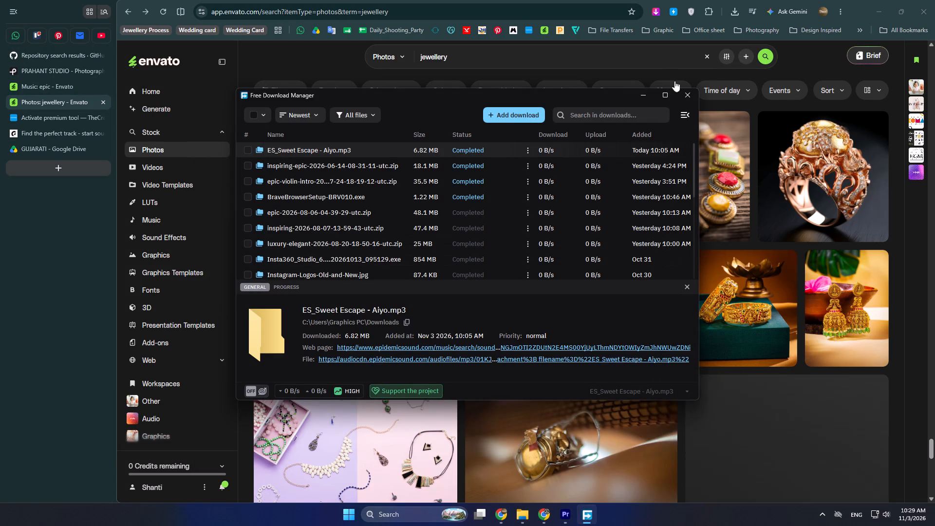
{"action": "left_click", "coordinate": [683, 94]}
Audition the Envato "epic" music tracks by Positive_Sound, Alec_Koff, cleanmindsounds and Top-Flow from their middle sections.
{"action": "left_click", "coordinate": [31, 87]}
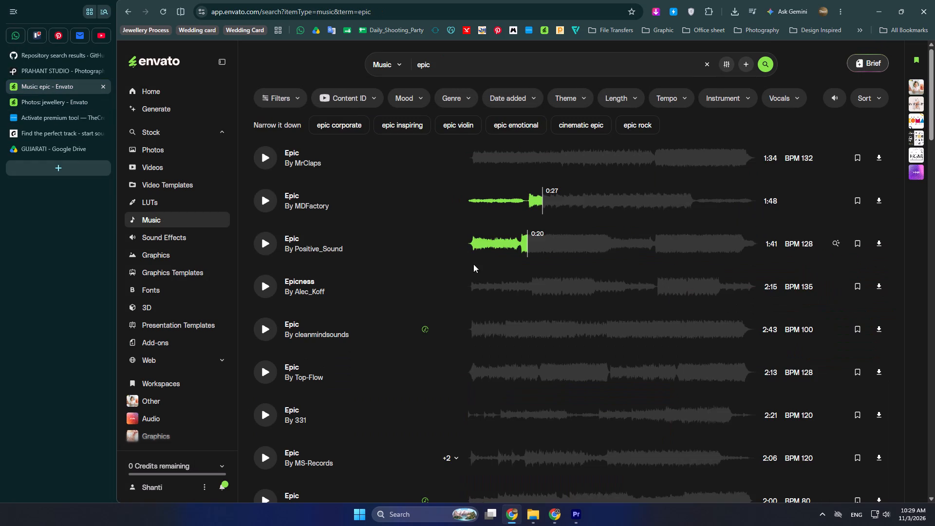
{"action": "left_click", "coordinate": [262, 251]}
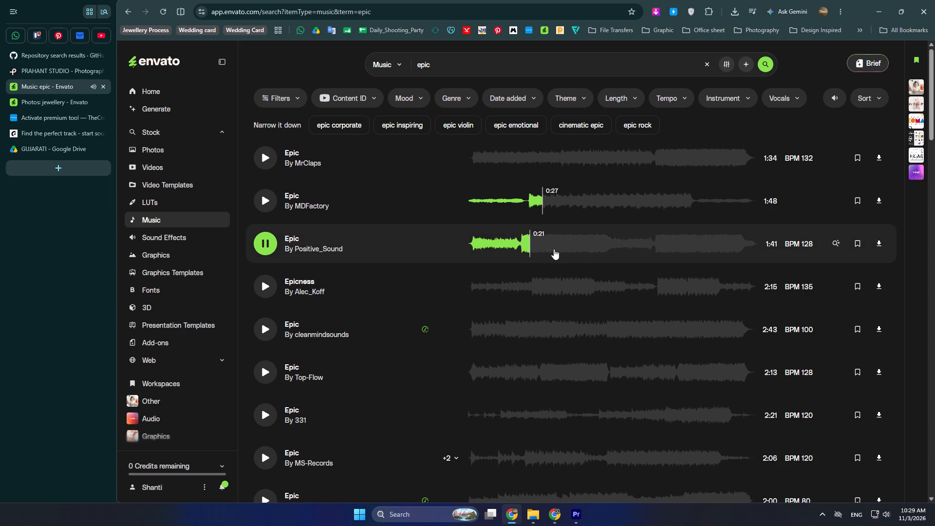
{"action": "left_click", "coordinate": [554, 249]}
{"action": "left_click", "coordinate": [542, 288]}
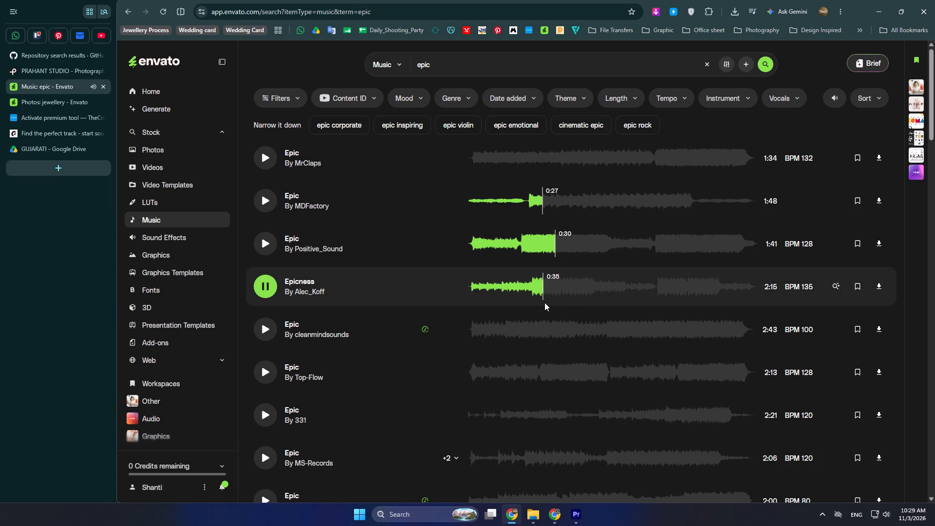
{"action": "left_click", "coordinate": [537, 326]}
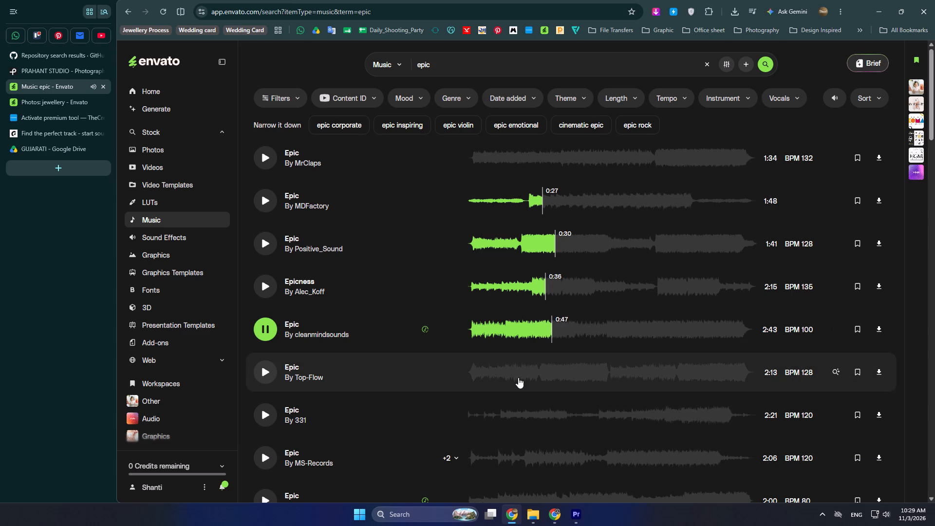
{"action": "left_click", "coordinate": [543, 373]}
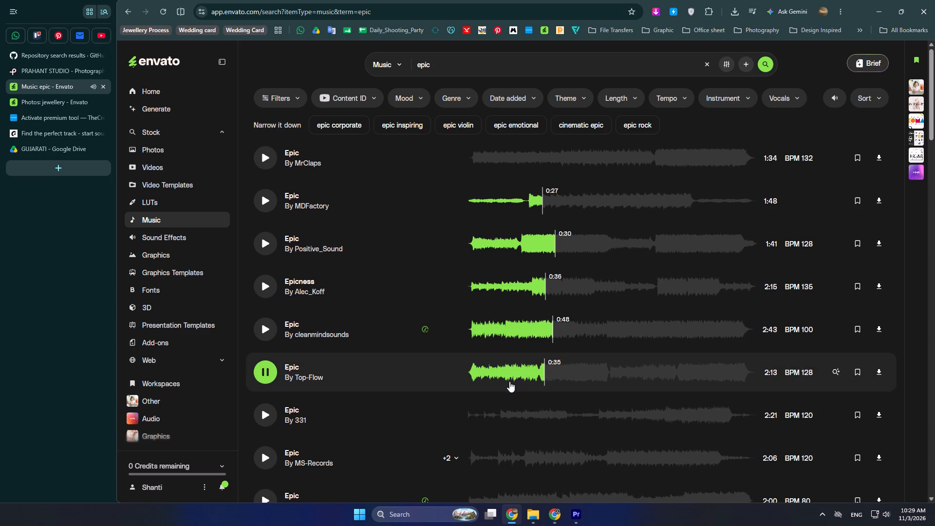
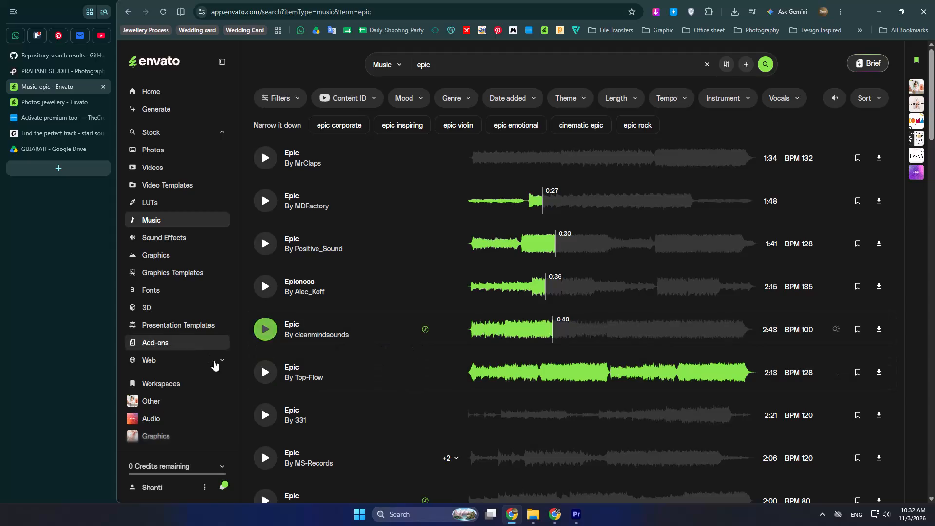
Audition the Envato "Epic" tracks by Top-Flow and 331, skipping ahead to about 0:18 in the 331 track.
{"action": "left_click", "coordinate": [268, 371]}
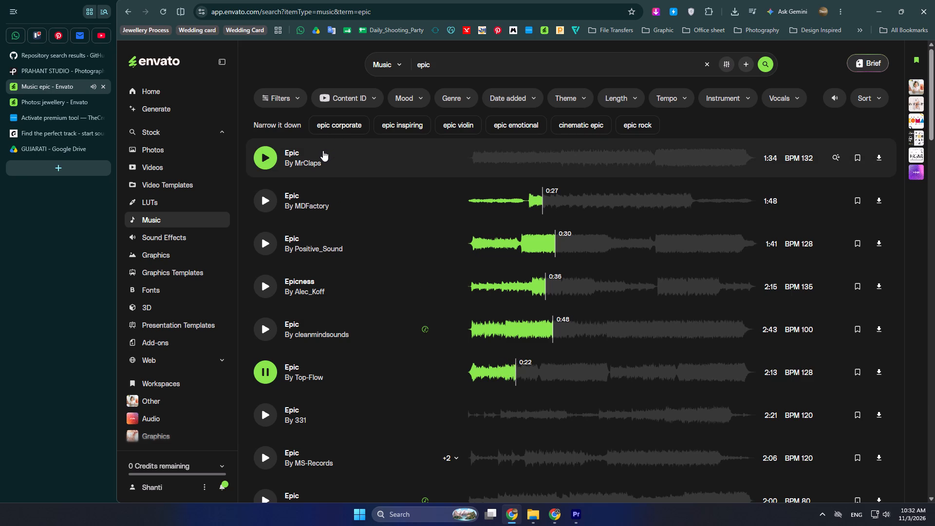
{"action": "left_click", "coordinate": [268, 371]}
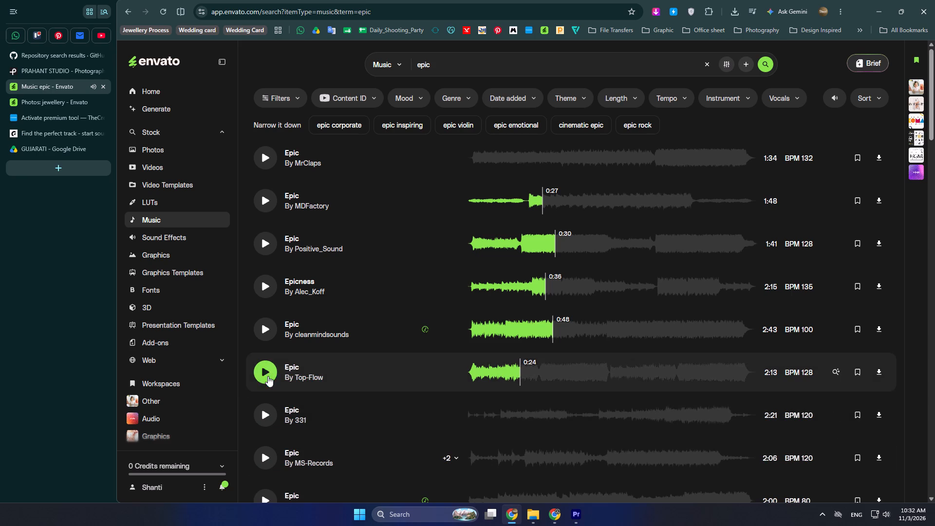
{"action": "left_click", "coordinate": [270, 422]}
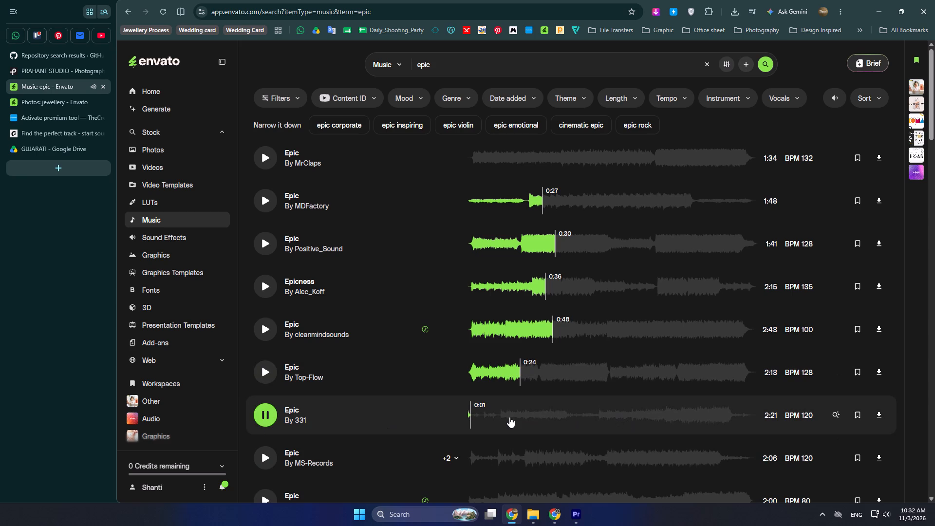
{"action": "left_click", "coordinate": [504, 420]}
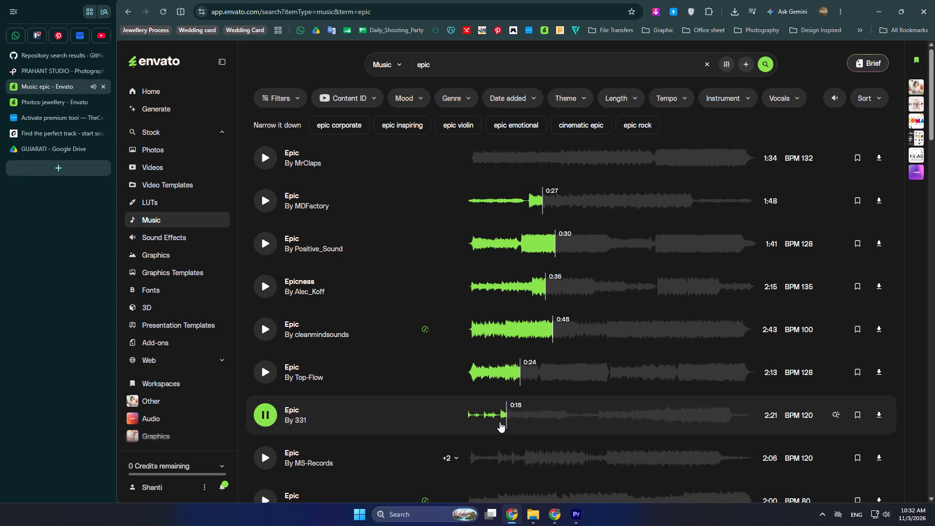
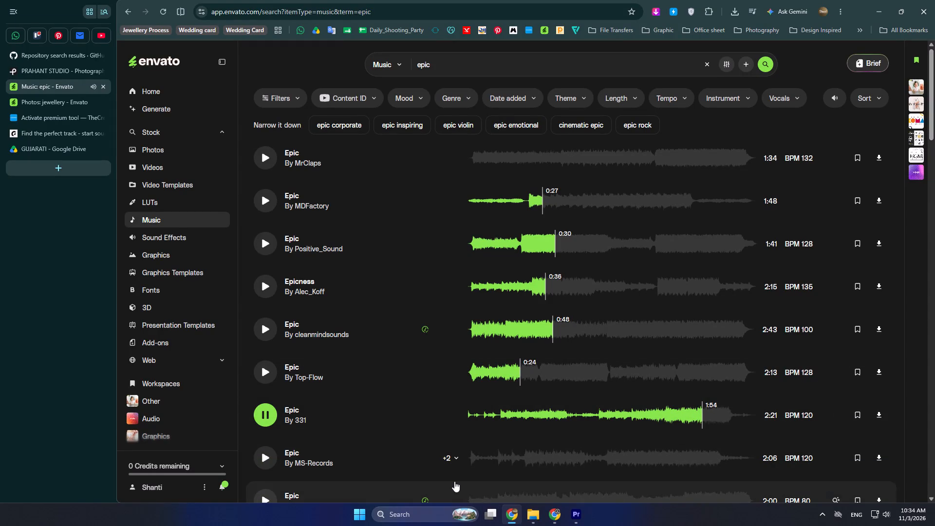
Audition the "Epic" tracks by MS-Records, SierraAudio and GreenRocketAudio, skipping ahead to the louder sections of the MS-Records and GreenRocketAudio tracks.
{"action": "left_click", "coordinate": [271, 464]}
{"action": "left_click", "coordinate": [527, 457]}
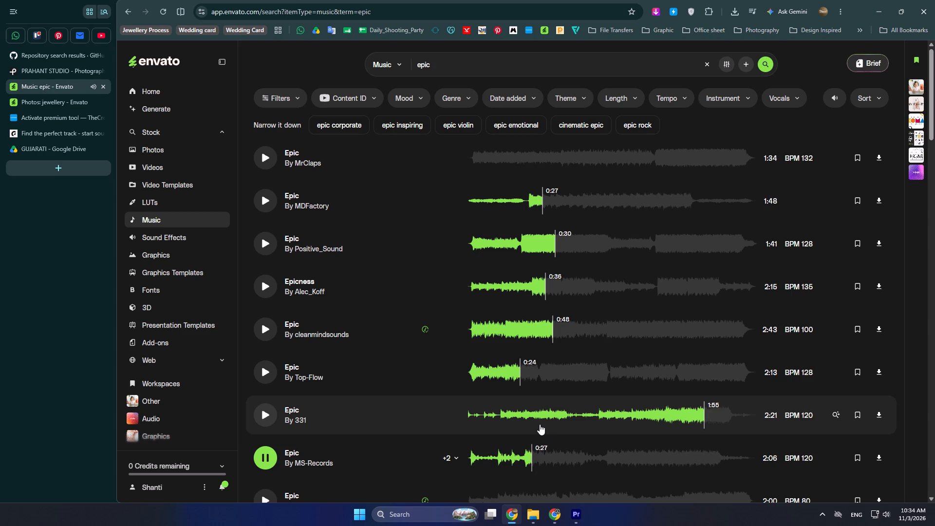
{"action": "scroll", "coordinate": [524, 418], "scroll_direction": "down", "scroll_amount": 5}
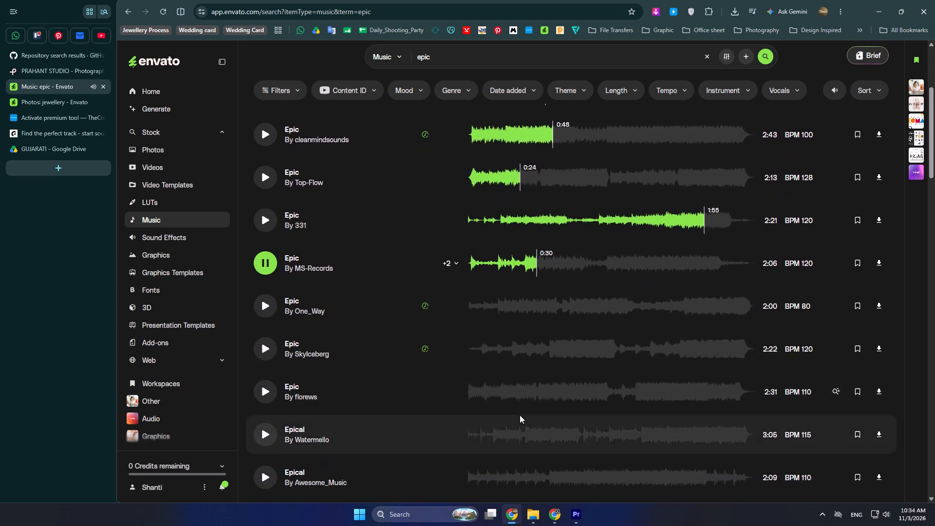
{"action": "scroll", "coordinate": [520, 415], "scroll_direction": "down", "scroll_amount": 2}
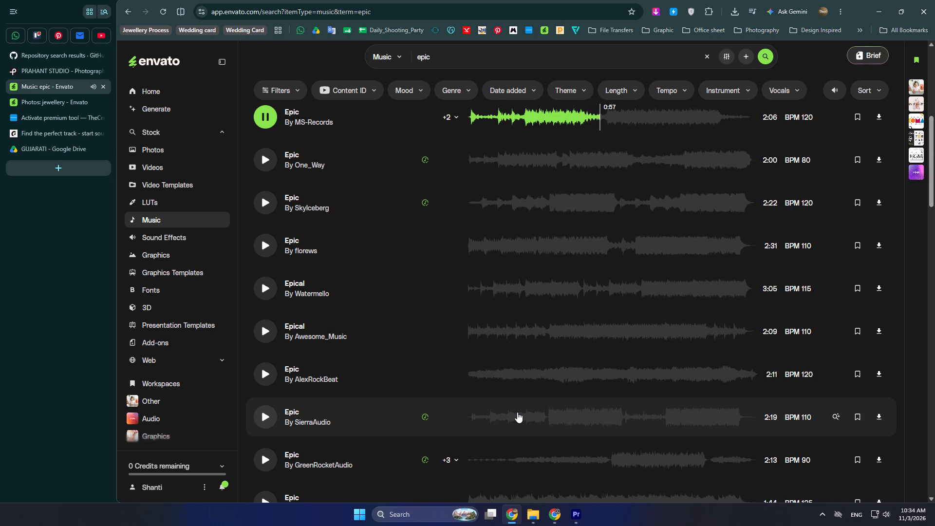
{"action": "left_click", "coordinate": [272, 413]}
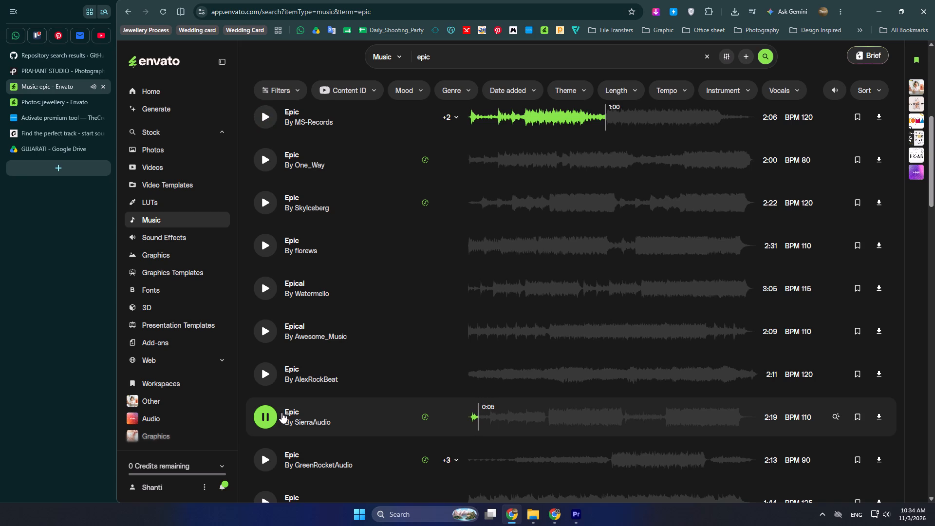
{"action": "left_click", "coordinate": [266, 454]}
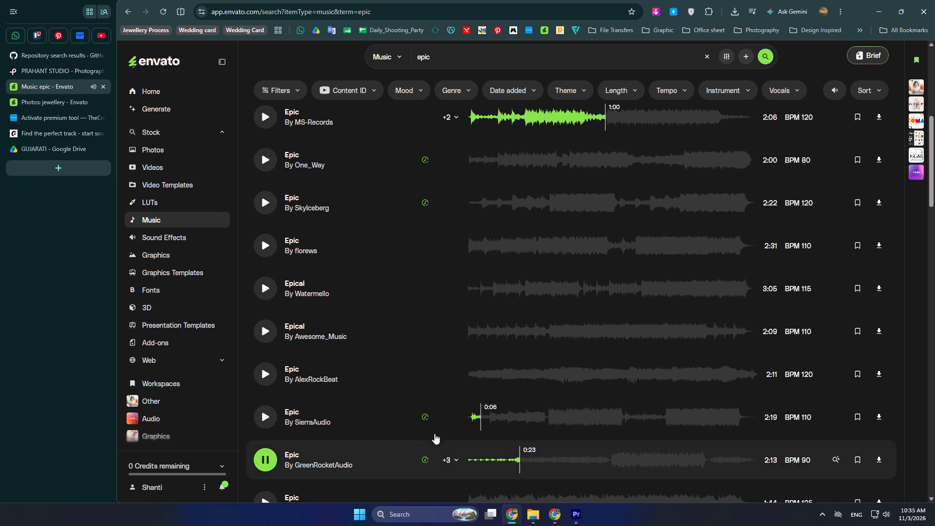
{"action": "left_click", "coordinate": [611, 459]}
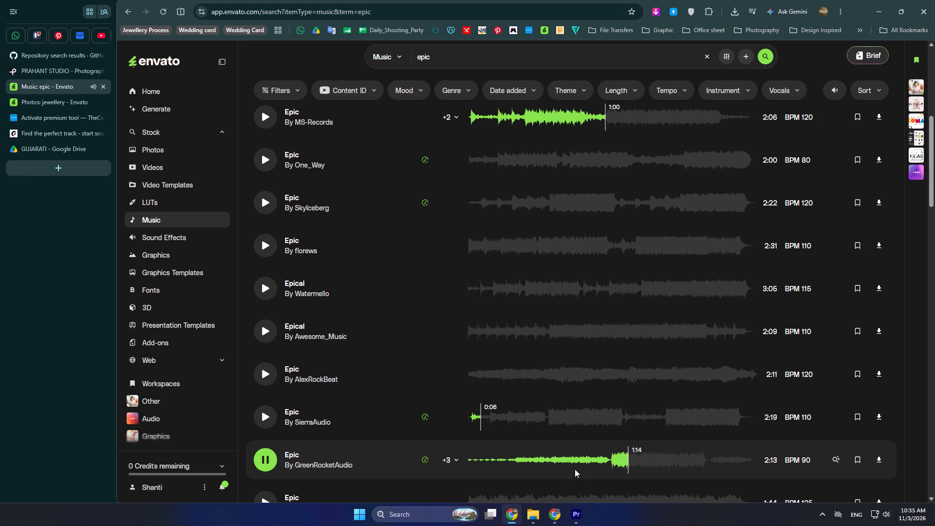
Download the "Epic" track by GreenRocketAudio.
{"action": "left_click", "coordinate": [880, 459]}
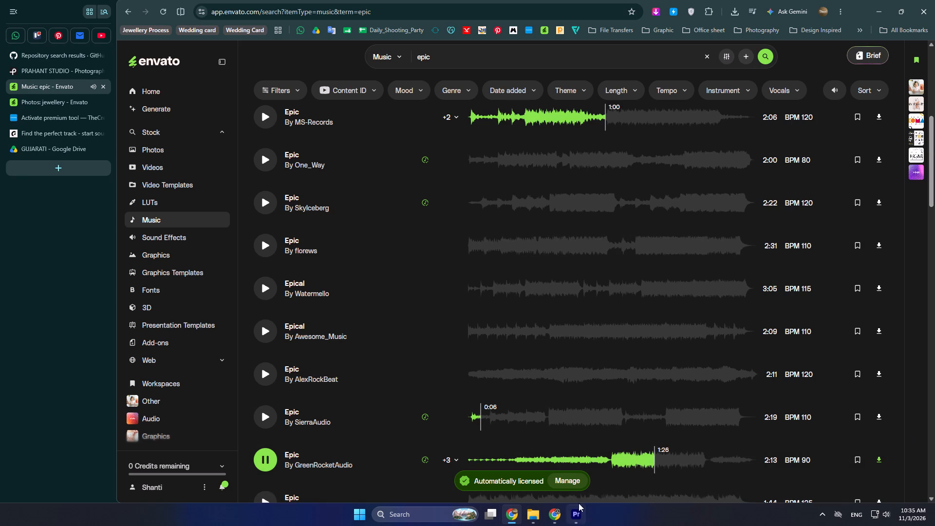
{"action": "key", "text": "f"}
{"action": "key", "text": "r"}
{"action": "key", "text": "e"}
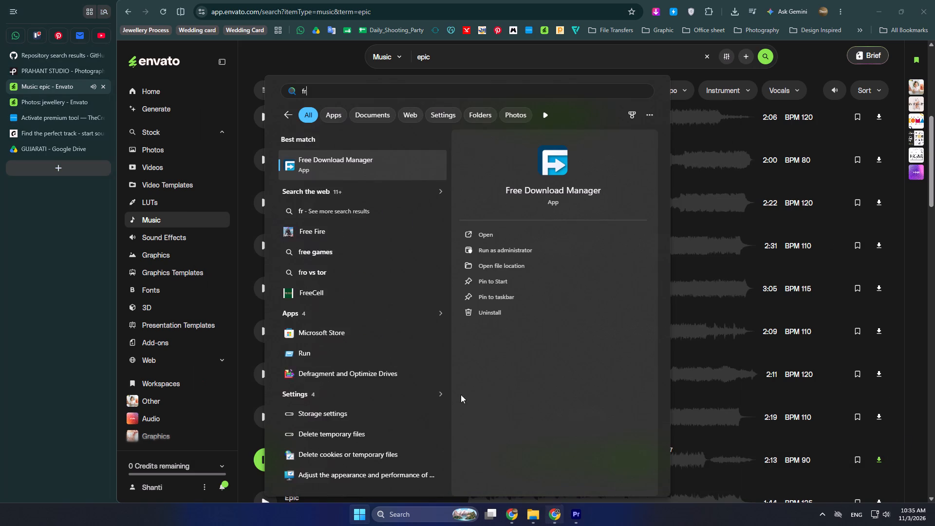
{"action": "left_click", "coordinate": [339, 160]}
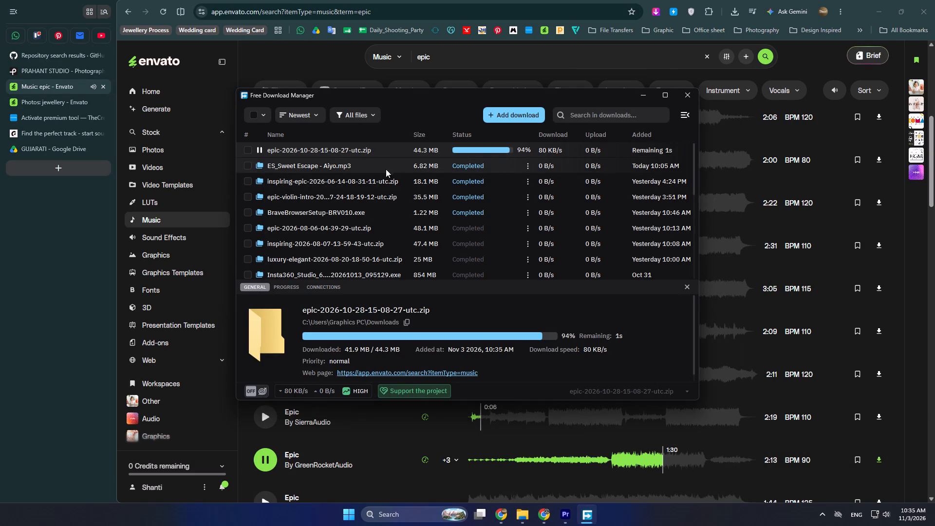
{"action": "right_click", "coordinate": [343, 153]}
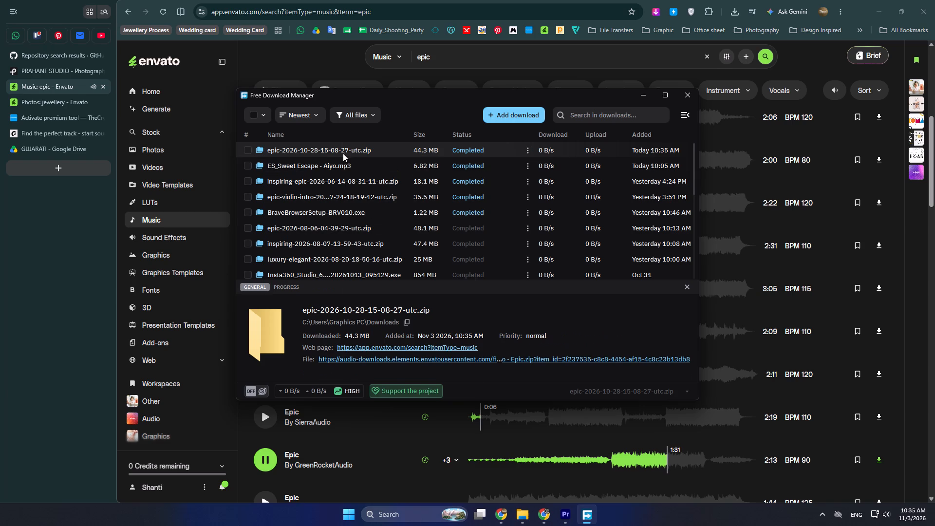
{"action": "left_click", "coordinate": [373, 144]}
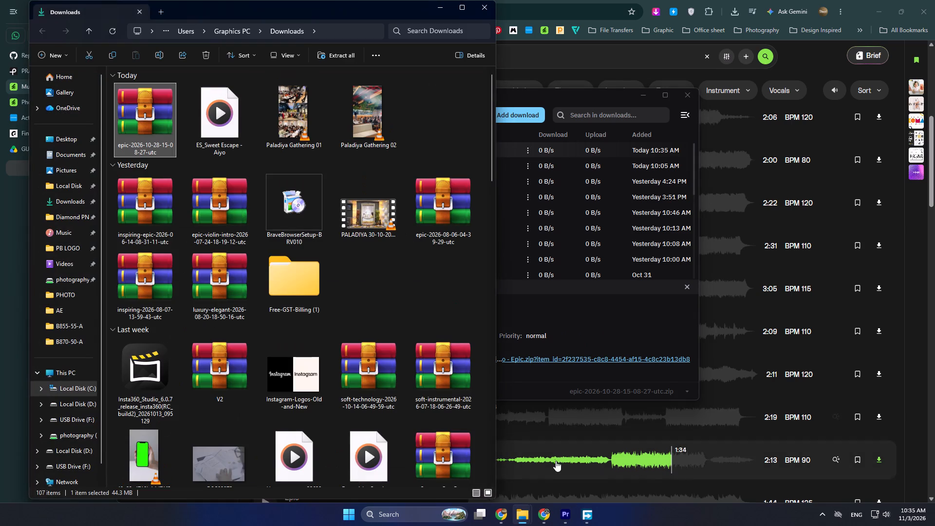
Pause the GreenRocketAudio preview on Envato and return to the Downloads folder.
{"action": "left_click", "coordinate": [911, 457]}
{"action": "left_click", "coordinate": [255, 458]}
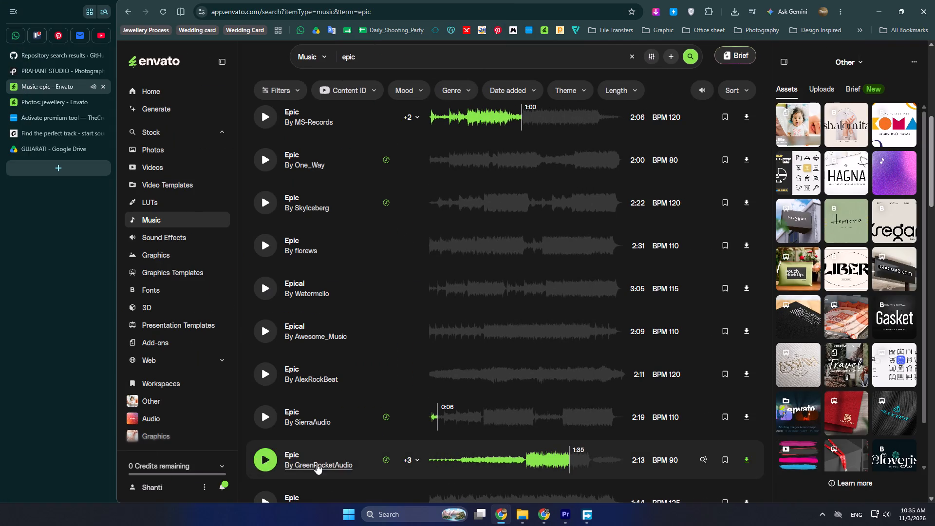
{"action": "key", "text": "alt+Tab"}
Open the downloaded epic zip to examine which audio versions it contains, and close the archive.
{"action": "double_click", "coordinate": [141, 122]}
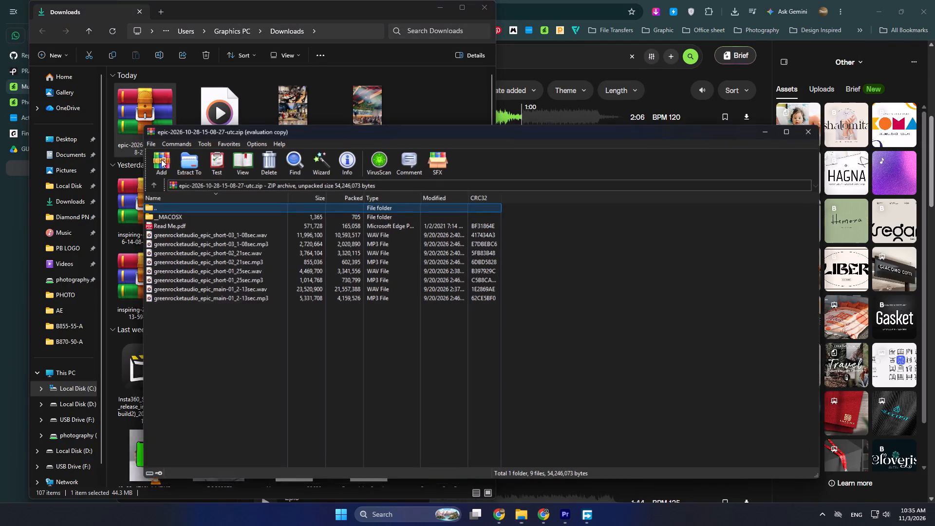
{"action": "left_click", "coordinate": [177, 258]}
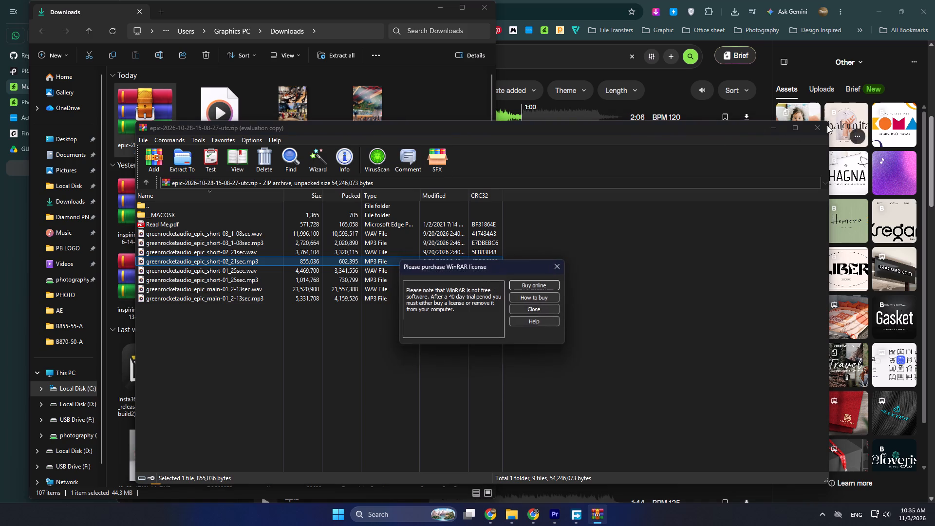
{"action": "left_click", "coordinate": [817, 125]}
{"action": "left_click", "coordinate": [559, 267]}
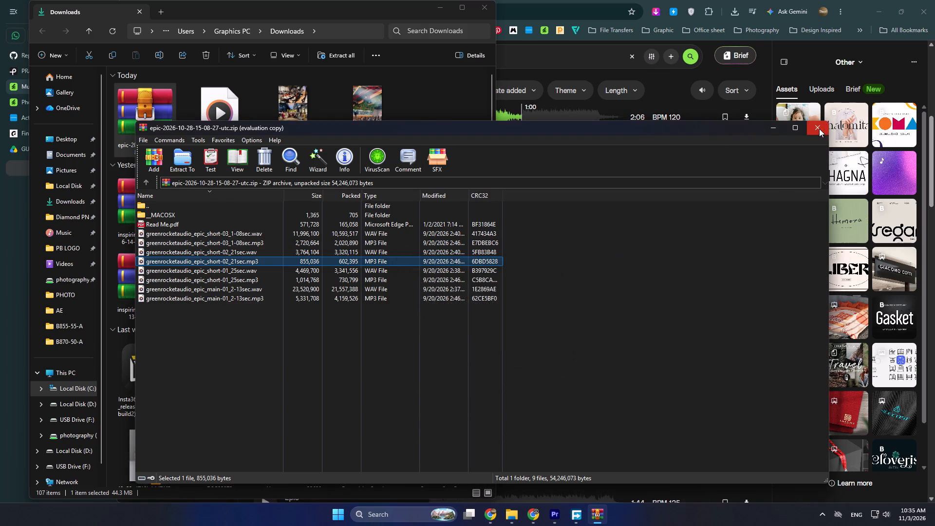
{"action": "left_click", "coordinate": [819, 129]}
{"action": "key", "text": "ctrl+x"}
{"action": "key", "text": "alt+Tab"}
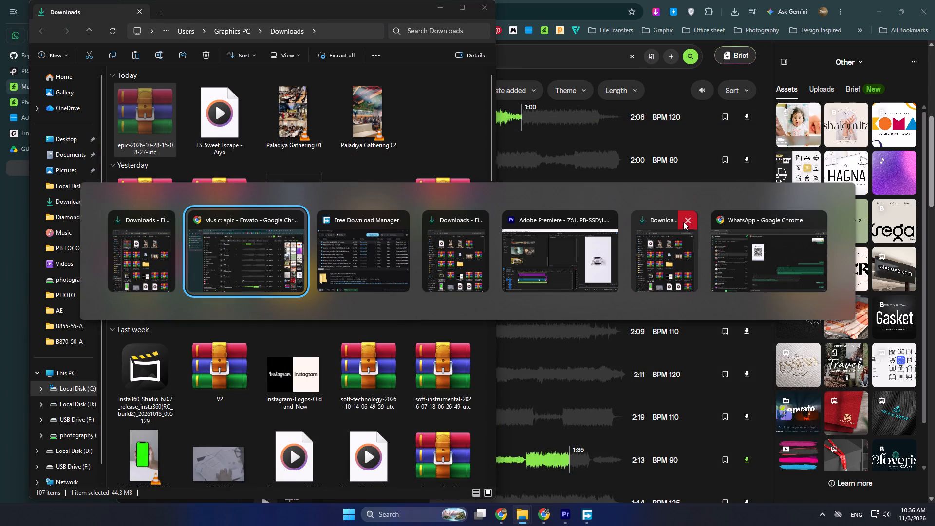
{"action": "left_click", "coordinate": [683, 222], "text": "alt"}
{"action": "left_click", "coordinate": [506, 264], "text": "alt"}
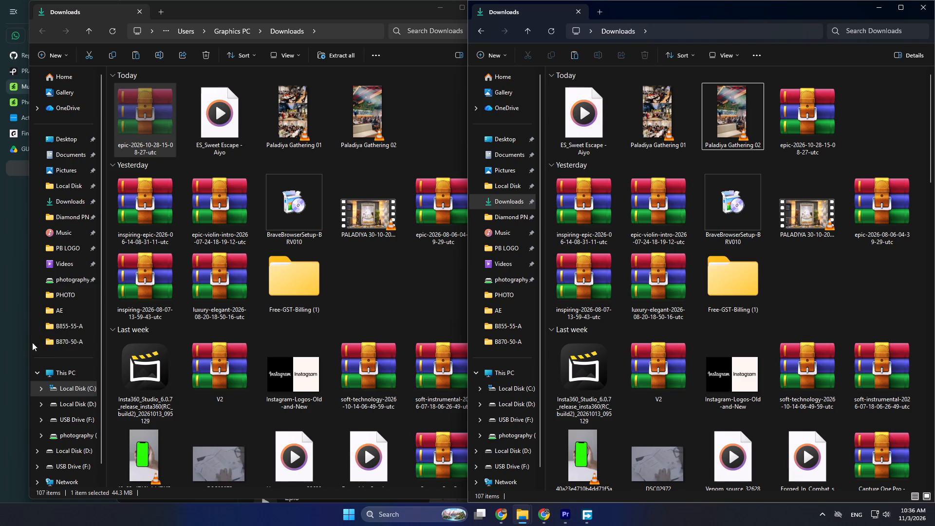
{"action": "left_click", "coordinate": [57, 340]}
{"action": "left_click", "coordinate": [71, 328]}
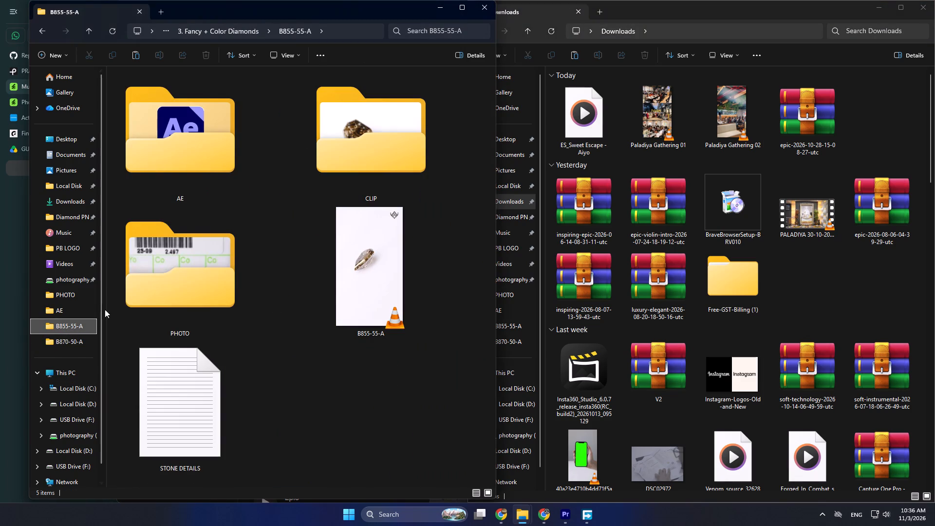
{"action": "left_click", "coordinate": [69, 308]}
{"action": "left_click", "coordinate": [70, 299]}
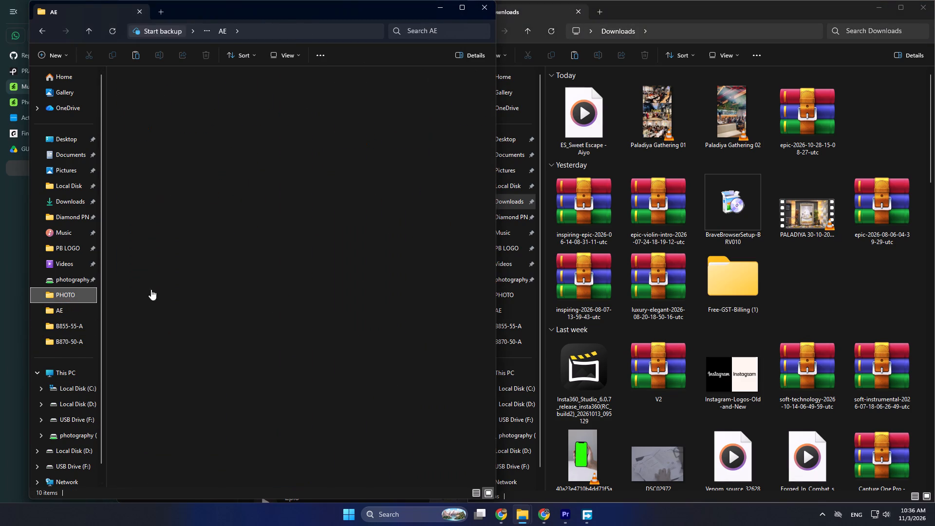
{"action": "left_click", "coordinate": [71, 330]}
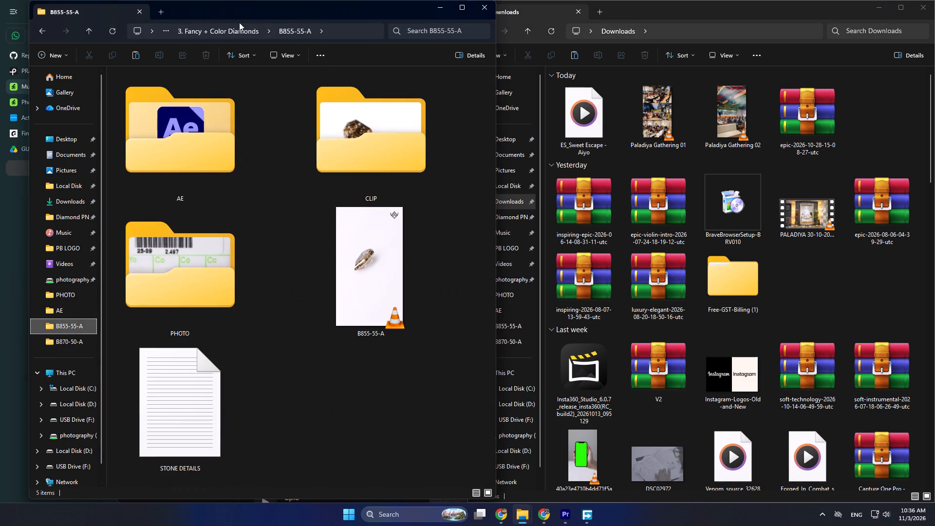
{"action": "left_click", "coordinate": [238, 23]}
{"action": "left_click", "coordinate": [236, 29]}
{"action": "left_click", "coordinate": [320, 382]}
{"action": "left_click", "coordinate": [244, 32]}
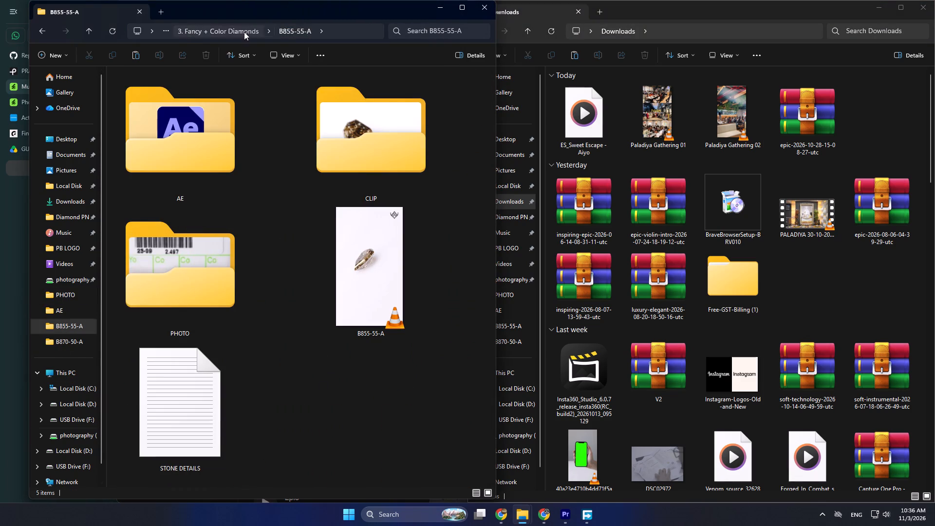
{"action": "double_click", "coordinate": [172, 394]}
{"action": "left_click", "coordinate": [296, 400]}
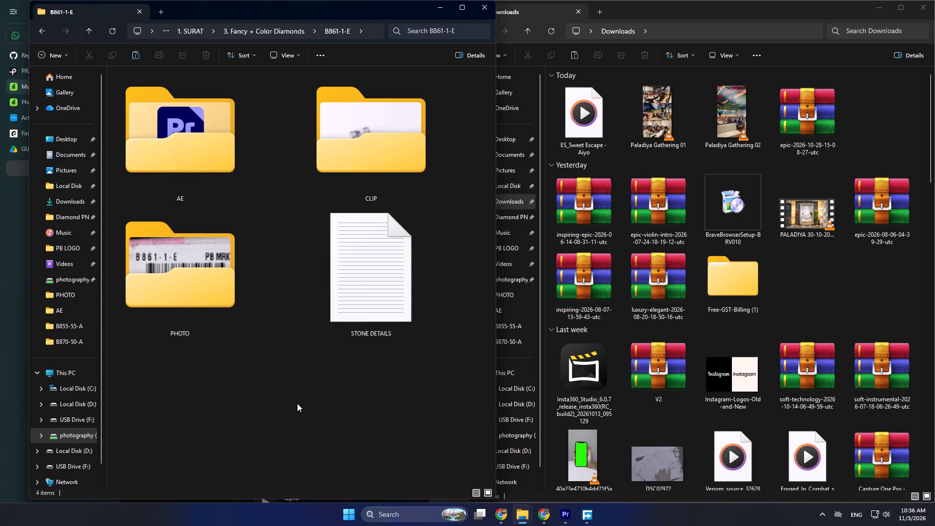
{"action": "key", "text": "ctrl+v"}
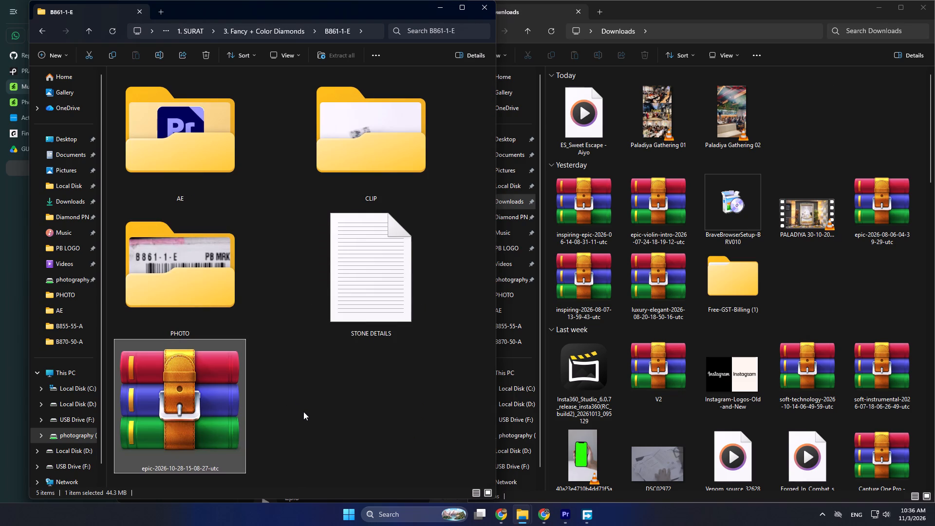
{"action": "left_click", "coordinate": [295, 401]}
{"action": "left_click", "coordinate": [187, 394]}
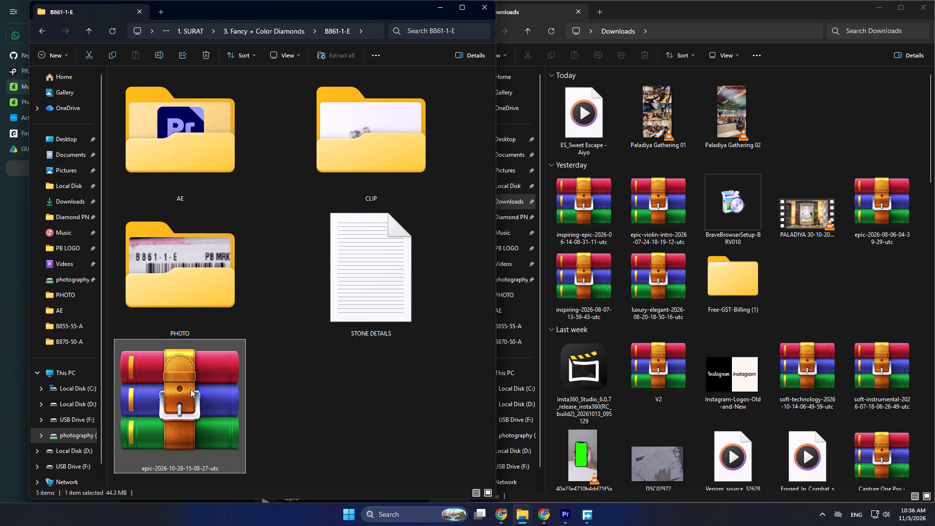
{"action": "right_click", "coordinate": [190, 389]}
{"action": "left_click", "coordinate": [256, 357]}
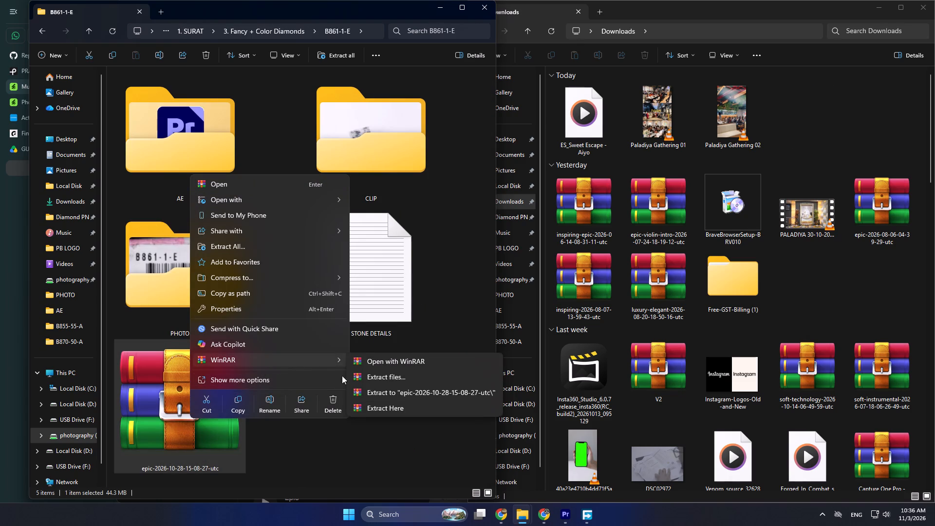
{"action": "left_click", "coordinate": [378, 376]}
{"action": "key", "text": "Return"}
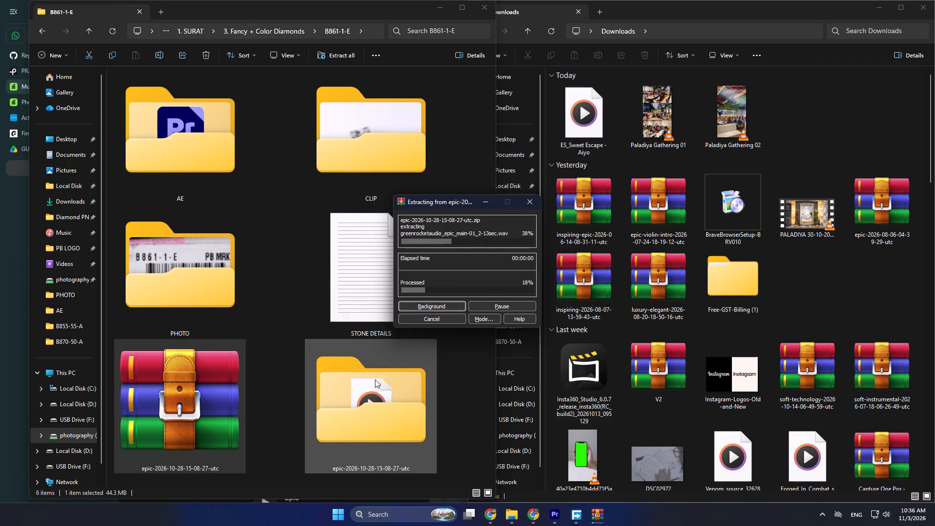
Open the extracted epic folder and examine the GreenRocketAudio main and short versions.
{"action": "left_click", "coordinate": [454, 383]}
{"action": "double_click", "coordinate": [388, 398]}
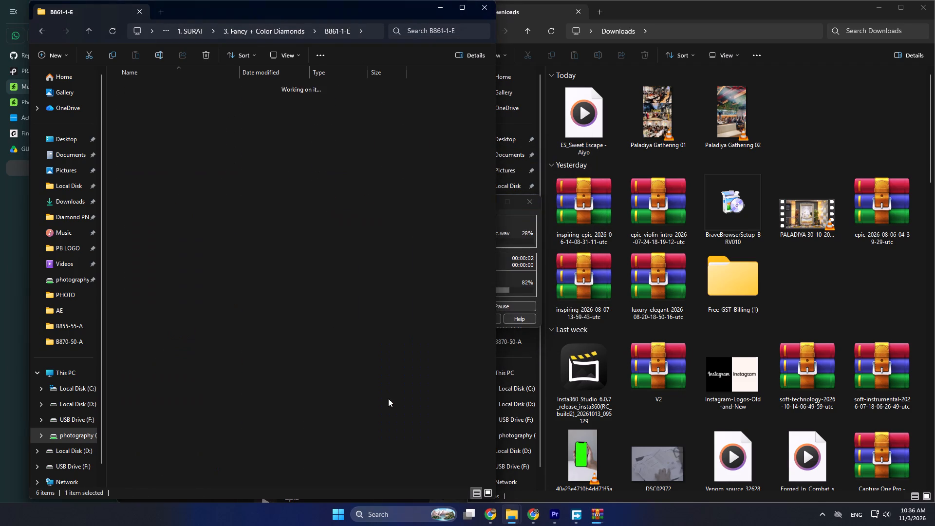
{"action": "left_click", "coordinate": [348, 346]}
{"action": "left_click", "coordinate": [202, 175]}
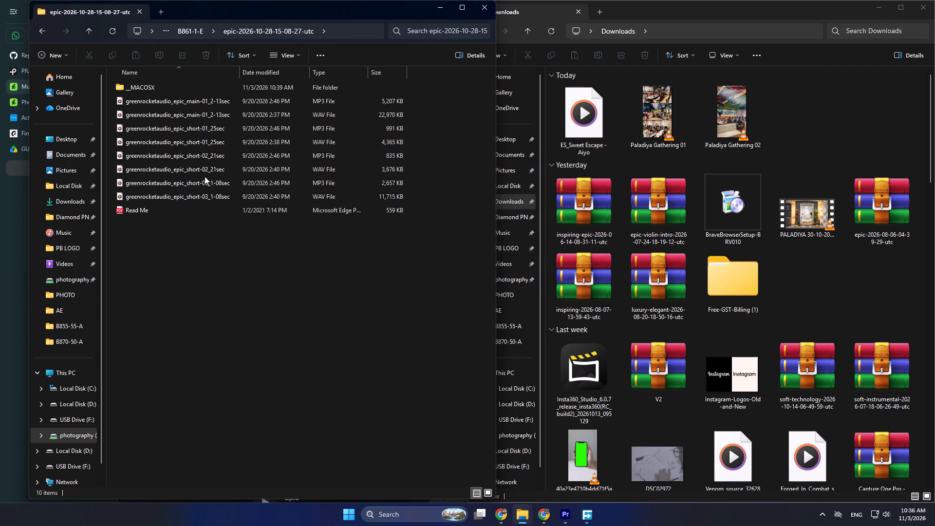
{"action": "left_click", "coordinate": [197, 136]}
{"action": "left_click", "coordinate": [201, 151]}
{"action": "left_click", "coordinate": [201, 182]}
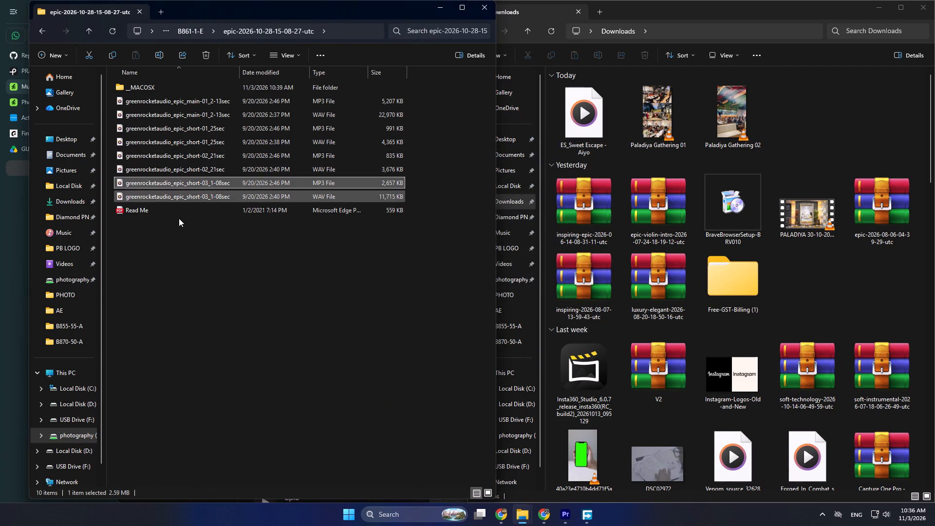
{"action": "left_click", "coordinate": [189, 198]}
{"action": "left_click", "coordinate": [188, 112]}
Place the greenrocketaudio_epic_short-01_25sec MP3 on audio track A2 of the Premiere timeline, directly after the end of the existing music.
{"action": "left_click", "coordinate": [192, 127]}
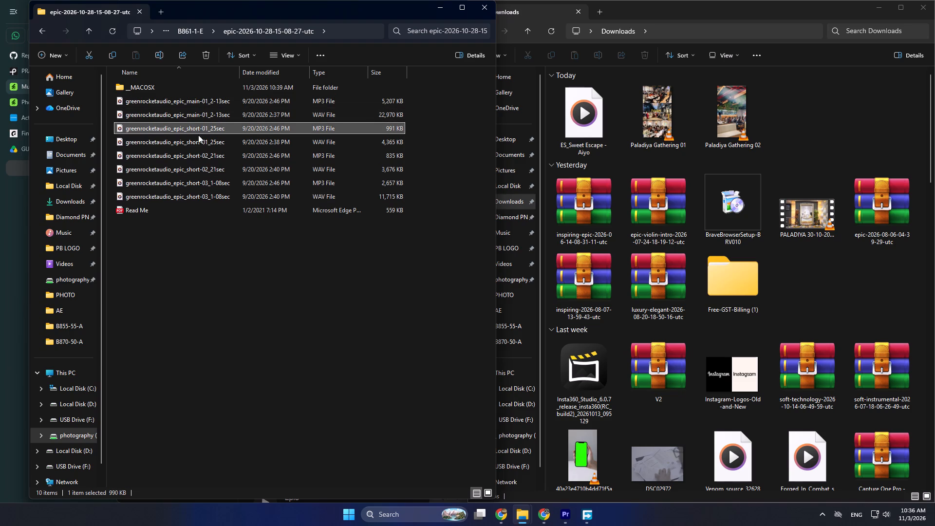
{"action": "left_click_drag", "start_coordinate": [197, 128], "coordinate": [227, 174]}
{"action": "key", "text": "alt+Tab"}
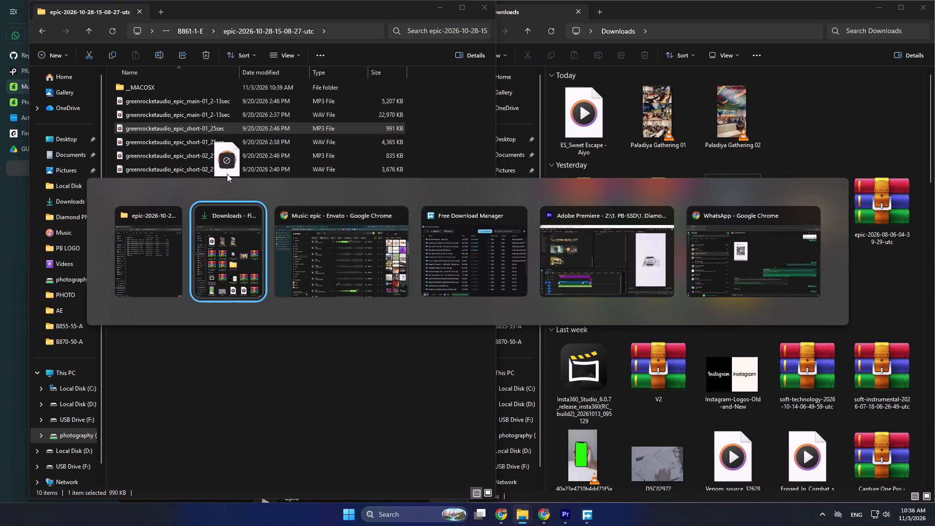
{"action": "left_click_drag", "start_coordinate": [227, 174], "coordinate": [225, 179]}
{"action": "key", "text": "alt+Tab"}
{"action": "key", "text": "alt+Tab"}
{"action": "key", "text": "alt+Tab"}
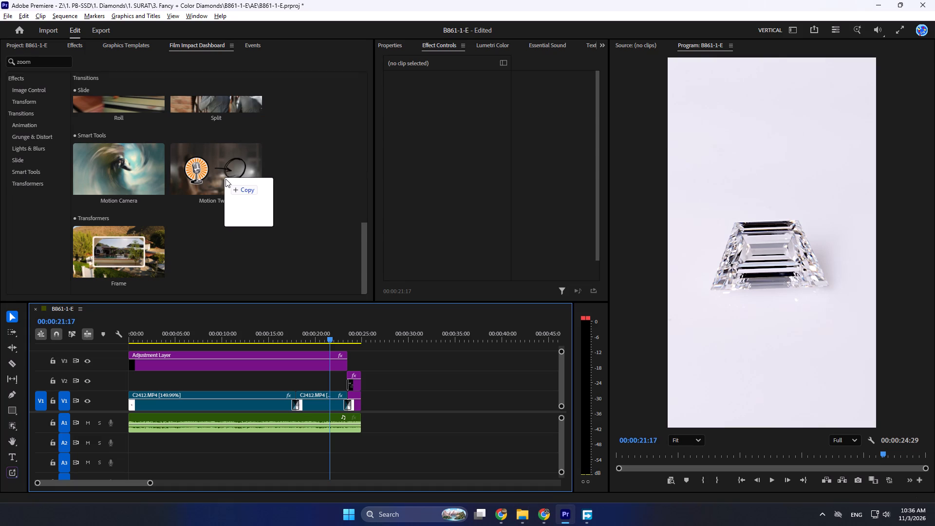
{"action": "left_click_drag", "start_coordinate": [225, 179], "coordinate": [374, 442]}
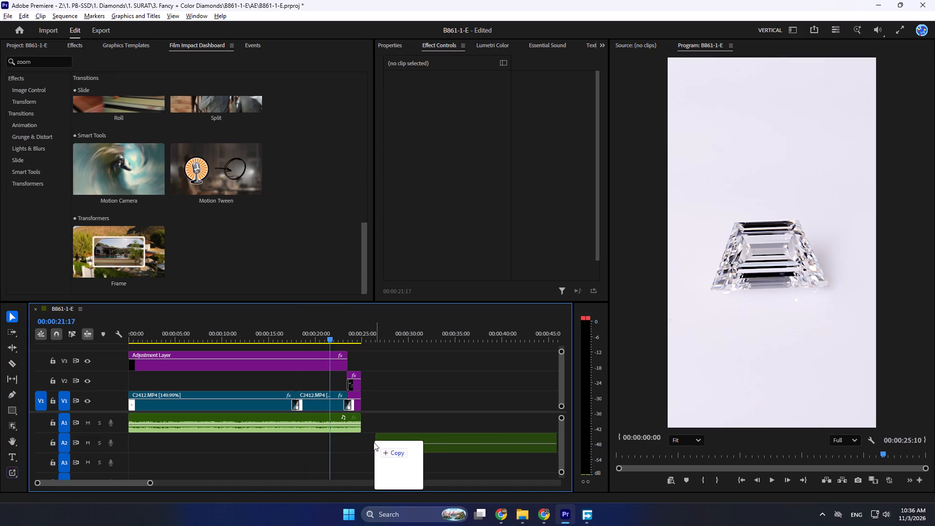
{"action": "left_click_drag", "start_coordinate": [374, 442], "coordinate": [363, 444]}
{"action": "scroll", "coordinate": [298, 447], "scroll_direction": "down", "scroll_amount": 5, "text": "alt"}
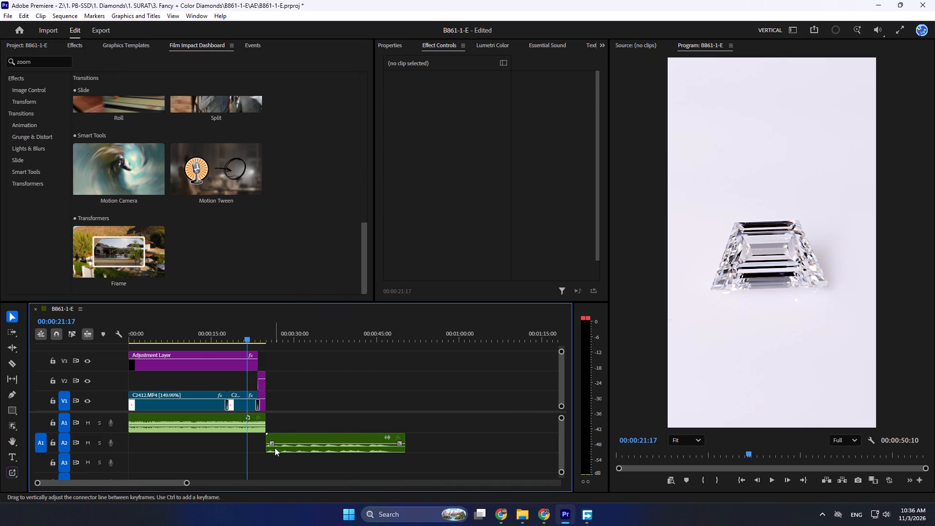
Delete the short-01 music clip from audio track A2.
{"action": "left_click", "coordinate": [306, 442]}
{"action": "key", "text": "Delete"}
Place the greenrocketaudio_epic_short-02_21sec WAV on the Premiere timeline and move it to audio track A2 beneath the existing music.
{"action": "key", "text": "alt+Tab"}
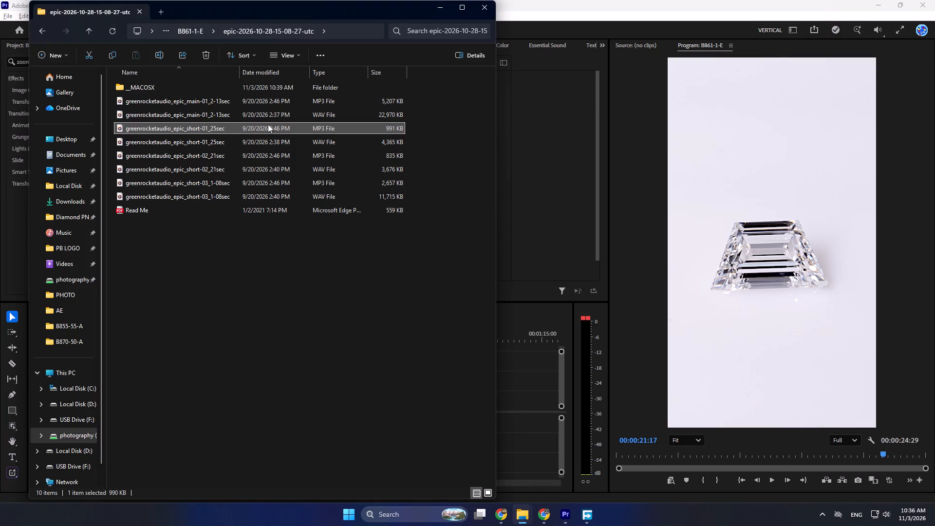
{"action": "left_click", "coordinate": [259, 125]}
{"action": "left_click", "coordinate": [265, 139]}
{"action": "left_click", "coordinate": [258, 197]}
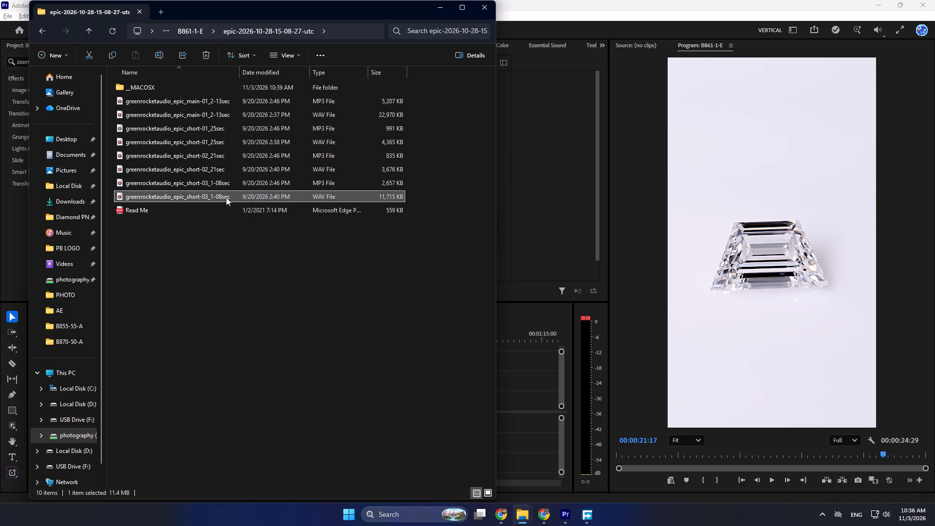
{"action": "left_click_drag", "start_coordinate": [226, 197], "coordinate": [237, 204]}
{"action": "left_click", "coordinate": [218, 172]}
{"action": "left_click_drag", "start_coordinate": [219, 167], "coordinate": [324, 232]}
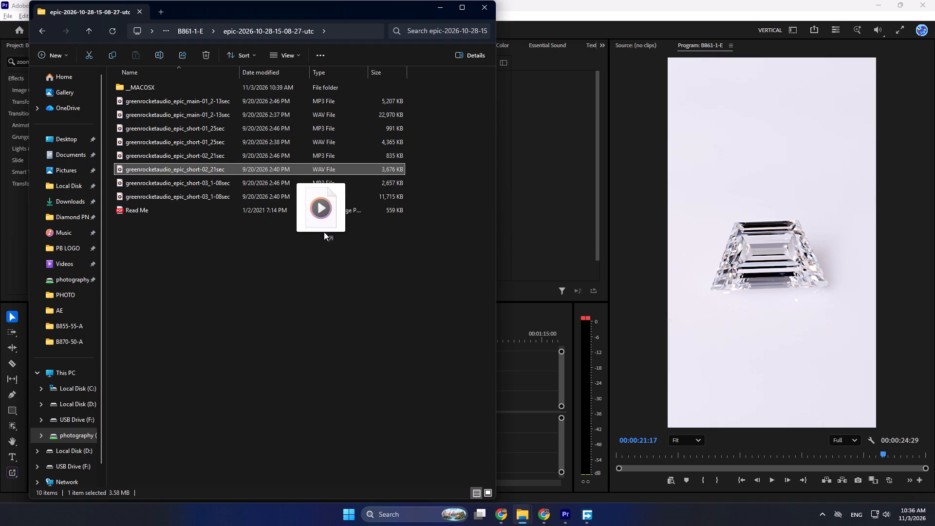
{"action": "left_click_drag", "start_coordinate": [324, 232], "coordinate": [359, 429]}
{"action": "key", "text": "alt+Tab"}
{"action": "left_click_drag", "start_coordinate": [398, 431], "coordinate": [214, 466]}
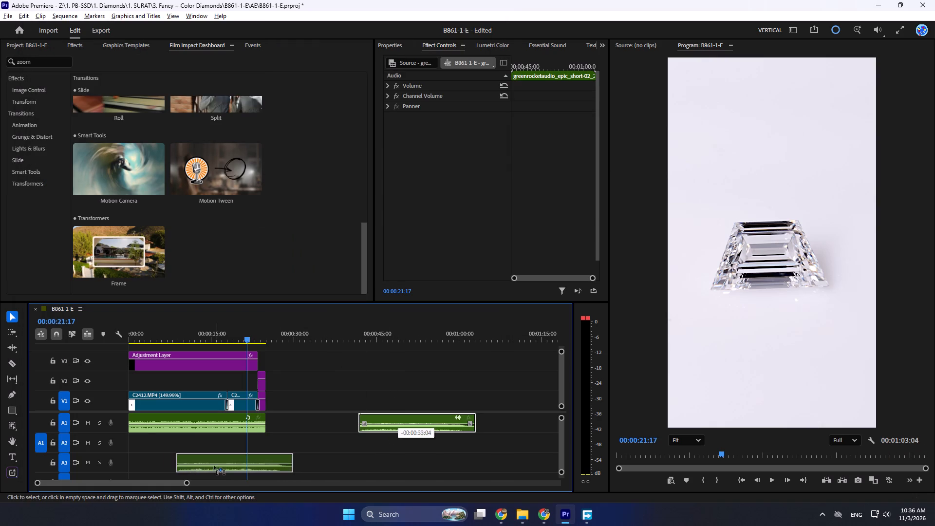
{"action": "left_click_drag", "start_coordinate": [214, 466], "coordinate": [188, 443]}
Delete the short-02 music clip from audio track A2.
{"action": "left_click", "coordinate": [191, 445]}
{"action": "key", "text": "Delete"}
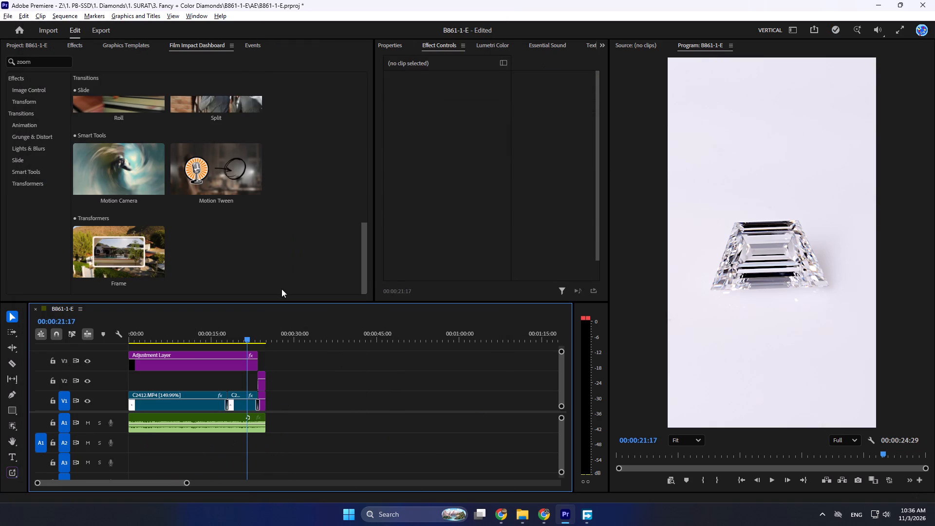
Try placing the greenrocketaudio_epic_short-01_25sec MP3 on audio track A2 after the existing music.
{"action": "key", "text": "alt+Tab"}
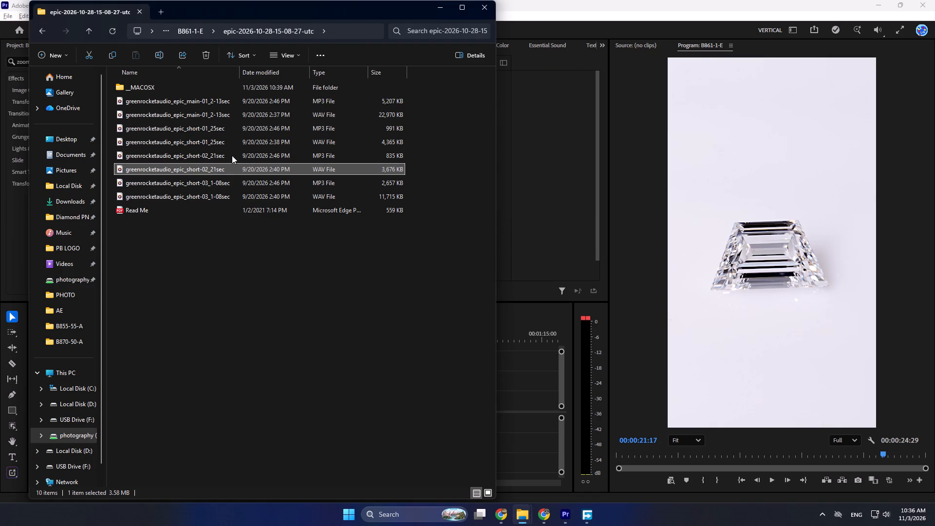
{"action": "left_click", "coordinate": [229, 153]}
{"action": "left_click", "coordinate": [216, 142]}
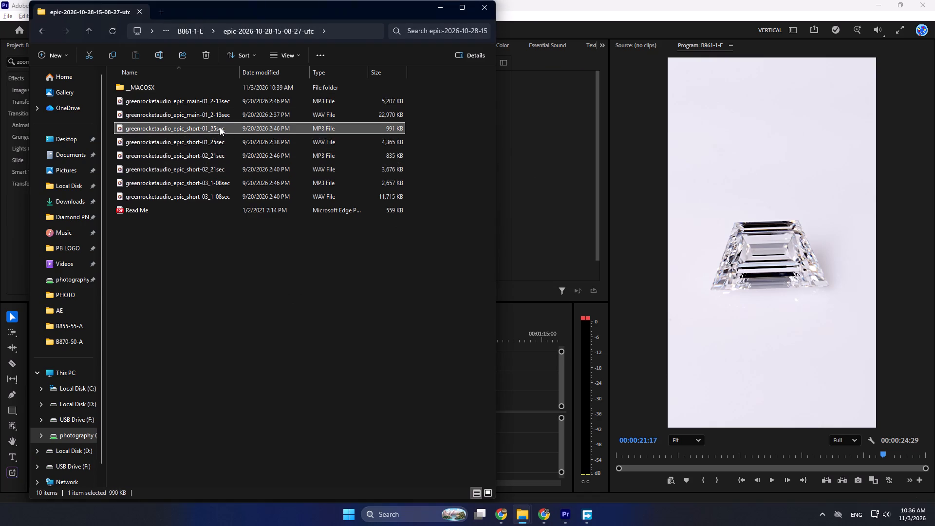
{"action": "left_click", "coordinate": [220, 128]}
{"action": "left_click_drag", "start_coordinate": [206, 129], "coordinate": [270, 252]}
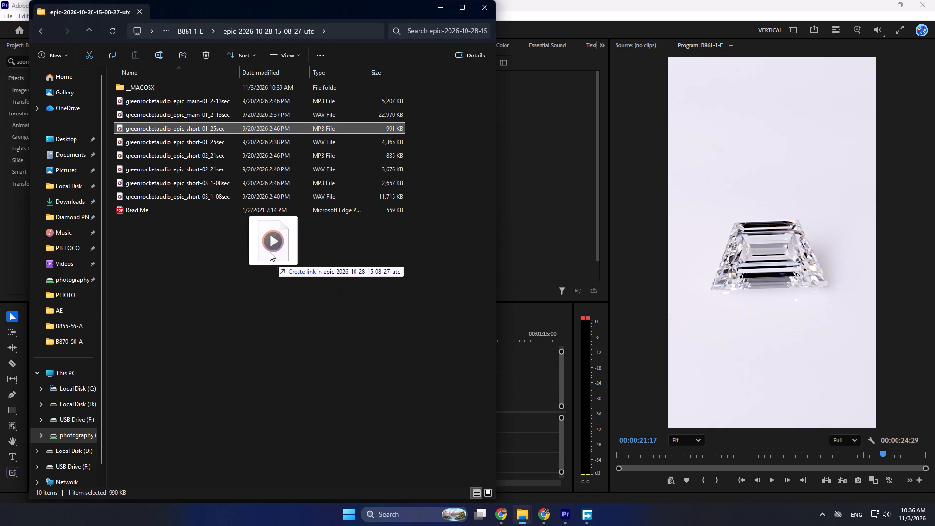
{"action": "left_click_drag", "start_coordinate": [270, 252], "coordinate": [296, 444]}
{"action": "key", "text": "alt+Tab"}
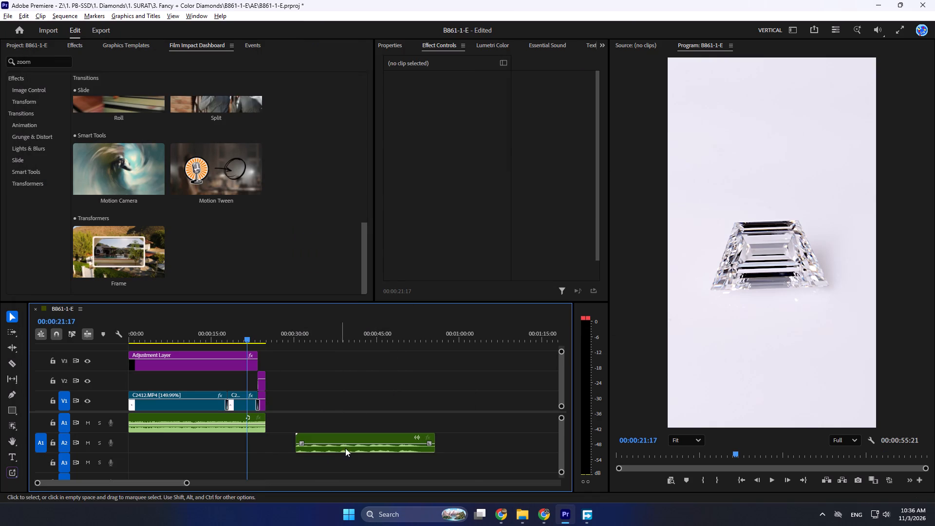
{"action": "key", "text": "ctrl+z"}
Place the greenrocketaudio_epic_main-01_2-13sec MP3 on audio track A2 of the Premiere timeline, aligned to the sequence start.
{"action": "key", "text": "alt+Tab"}
{"action": "left_click", "coordinate": [183, 106]}
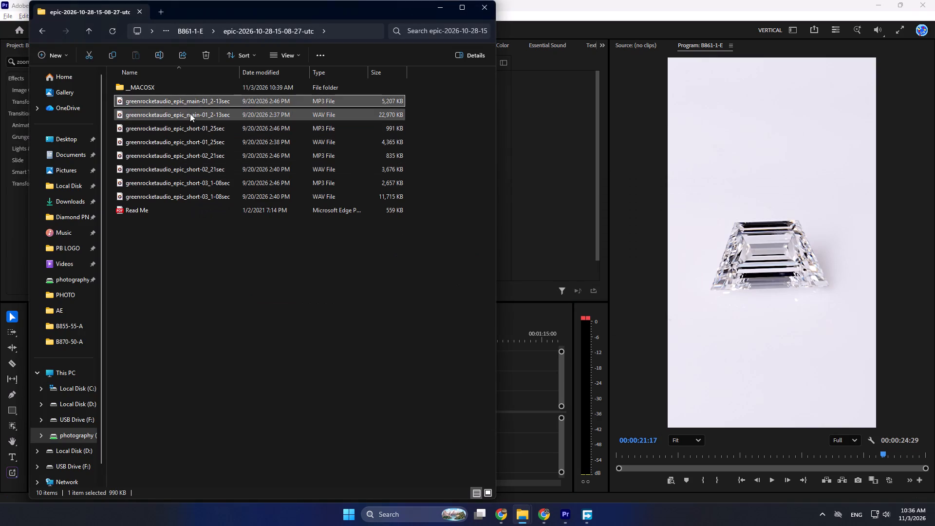
{"action": "left_click", "coordinate": [188, 113]}
{"action": "left_click", "coordinate": [184, 99]}
{"action": "left_click_drag", "start_coordinate": [181, 100], "coordinate": [323, 438]}
{"action": "key", "text": "alt+Tab"}
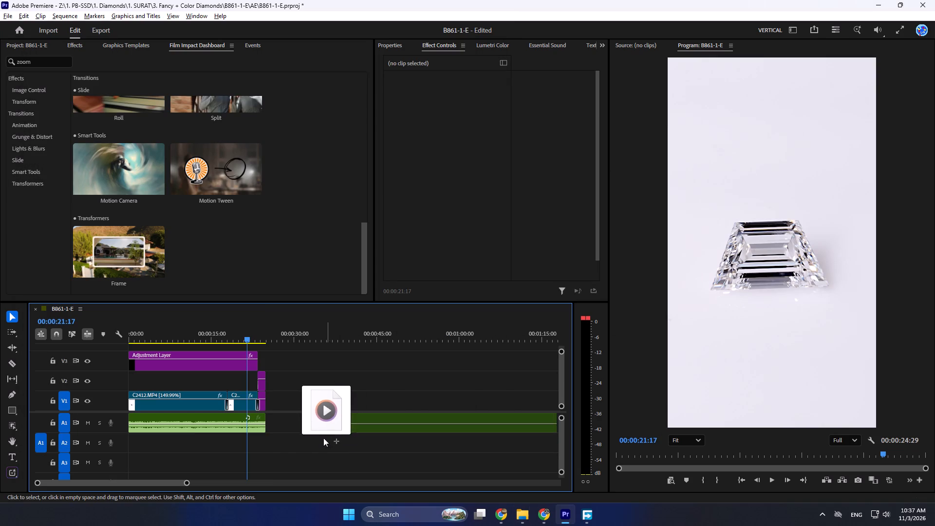
{"action": "left_click_drag", "start_coordinate": [323, 438], "coordinate": [322, 443]}
{"action": "left_click_drag", "start_coordinate": [400, 450], "coordinate": [180, 450]}
Cut the A2 music at about 1:06, delete the part before the cut, and move the remainder to the sequence start.
{"action": "scroll", "coordinate": [332, 454], "scroll_direction": "down", "scroll_amount": 4, "text": "alt"}
{"action": "key", "text": "c"}
{"action": "left_click", "coordinate": [370, 448]}
{"action": "key", "text": "v"}
{"action": "left_click", "coordinate": [343, 449]}
{"action": "key", "text": "Delete"}
{"action": "left_click_drag", "start_coordinate": [418, 449], "coordinate": [394, 451]}
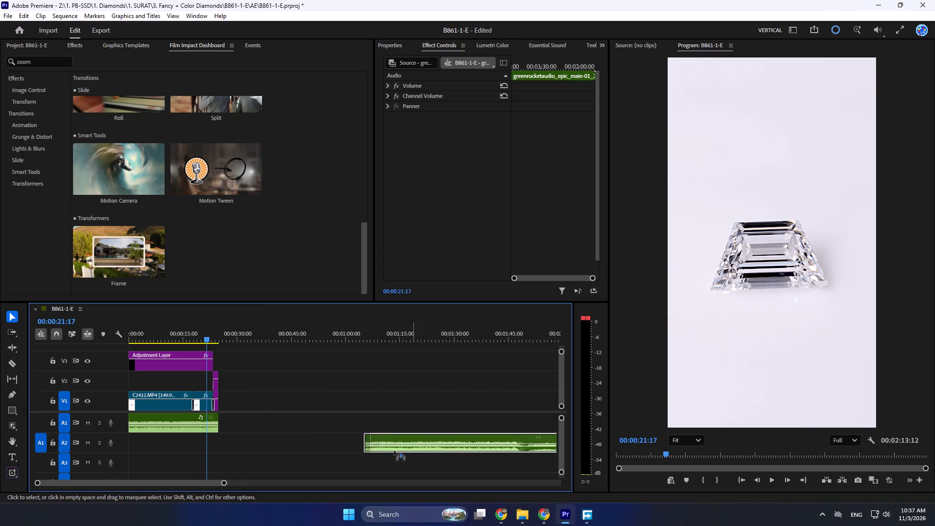
{"action": "left_click_drag", "start_coordinate": [394, 451], "coordinate": [123, 444]}
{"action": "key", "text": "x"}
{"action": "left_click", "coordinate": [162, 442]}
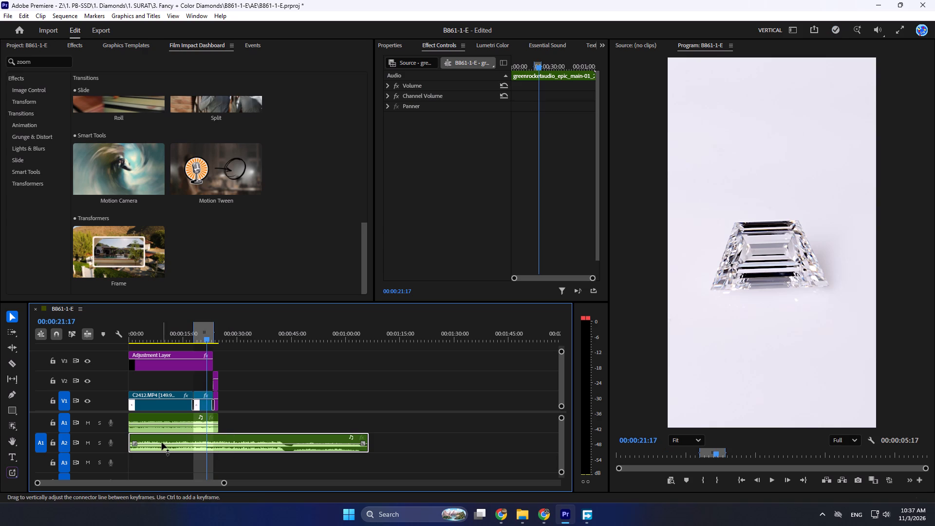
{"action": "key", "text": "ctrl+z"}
Cut the A2 music at about 12 seconds, delete the part before the cut, and move the remainder to the sequence start.
{"action": "key", "text": "c"}
{"action": "left_click", "coordinate": [173, 448]}
{"action": "key", "text": "v"}
{"action": "left_click", "coordinate": [158, 450]}
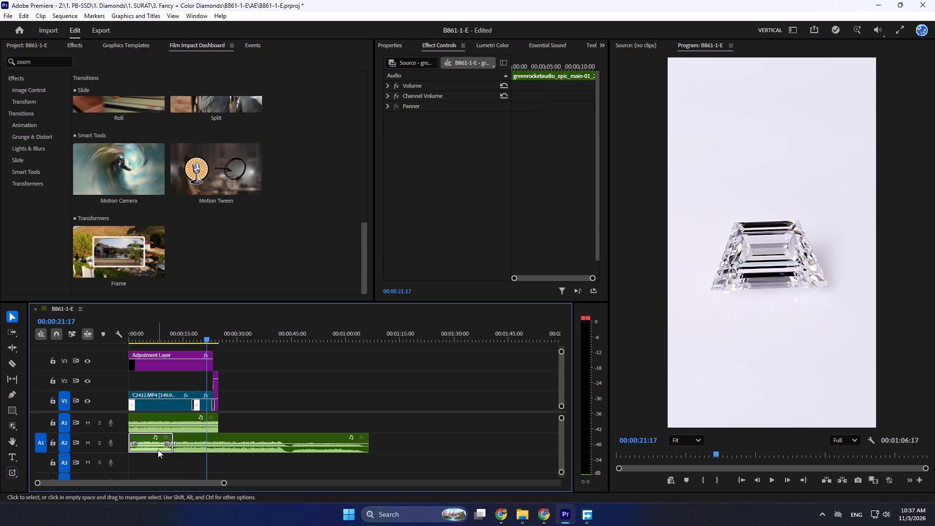
{"action": "key", "text": "Delete"}
{"action": "left_click_drag", "start_coordinate": [221, 448], "coordinate": [156, 446]}
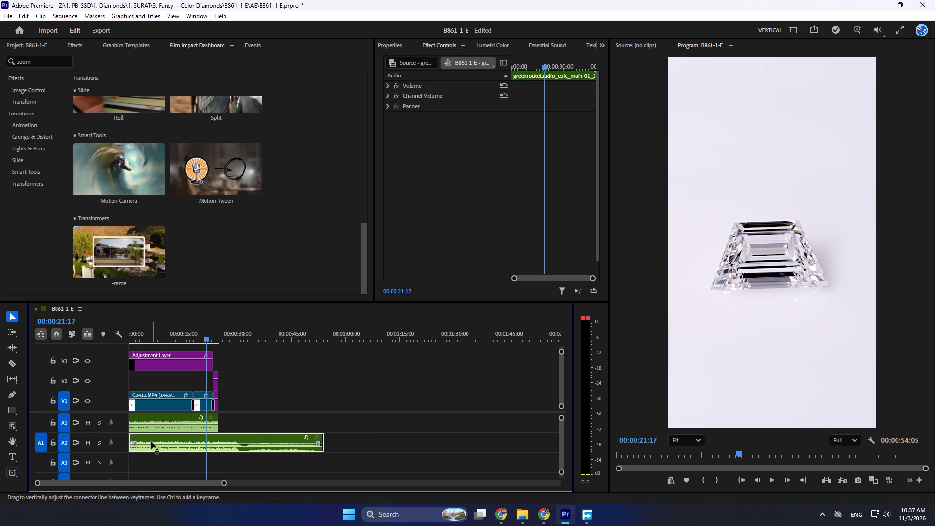
Trim about 4 seconds off the head of the A2 music and use it to replace the old music at the start of A1.
{"action": "left_click_drag", "start_coordinate": [132, 436], "coordinate": [146, 440]}
{"action": "left_click", "coordinate": [149, 431]}
{"action": "key", "text": "Delete"}
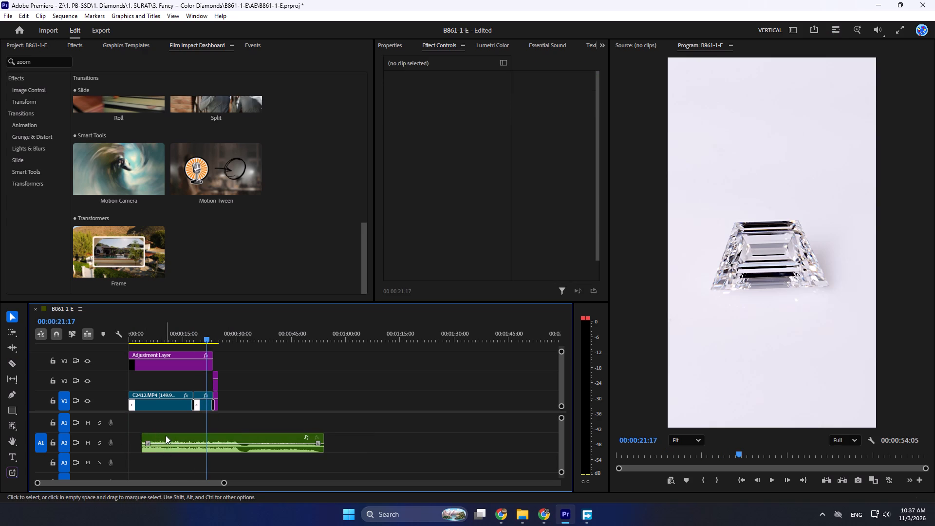
{"action": "left_click_drag", "start_coordinate": [166, 435], "coordinate": [135, 413]}
Trim about 3:18 more off the head of the A1 music and move the clip back to the sequence start.
{"action": "scroll", "coordinate": [182, 423], "scroll_direction": "up", "scroll_amount": 4, "text": "alt"}
{"action": "scroll", "coordinate": [241, 430], "scroll_direction": "down", "scroll_amount": 5, "text": "alt"}
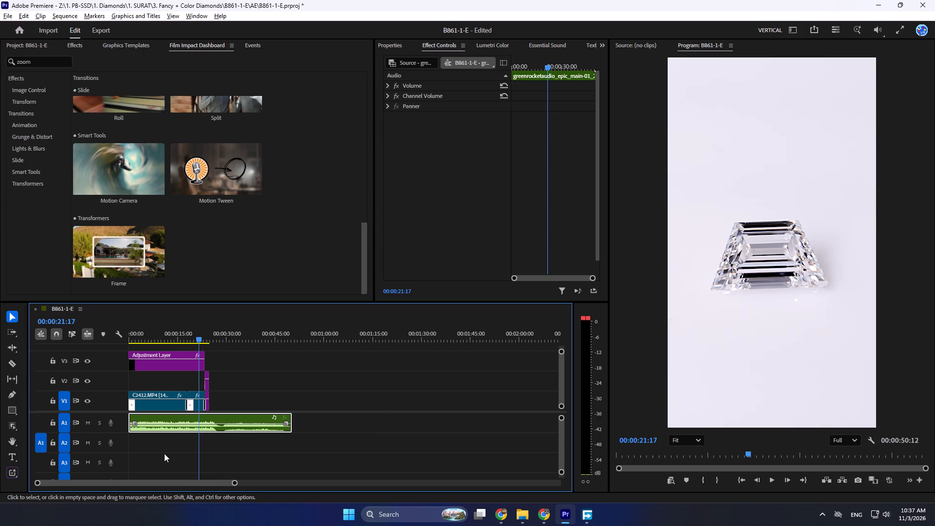
{"action": "left_click", "coordinate": [155, 482]}
{"action": "left_click_drag", "start_coordinate": [130, 419], "coordinate": [142, 419]}
{"action": "left_click_drag", "start_coordinate": [156, 417], "coordinate": [141, 418]}
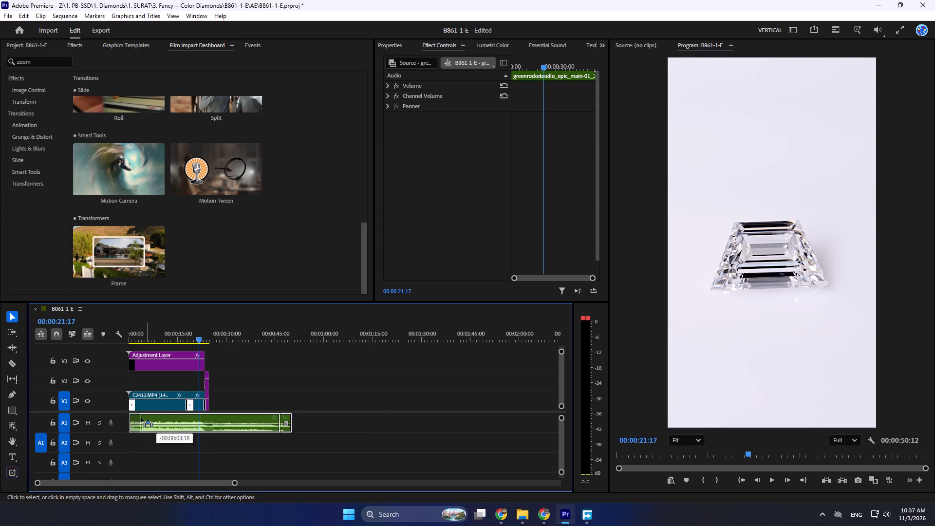
{"action": "left_click_drag", "start_coordinate": [141, 418], "coordinate": [127, 418]}
Play the sequence from the start with the new music and add a short fade-in to the A1 clip.
{"action": "scroll", "coordinate": [176, 408], "scroll_direction": "up", "scroll_amount": 10, "text": "alt"}
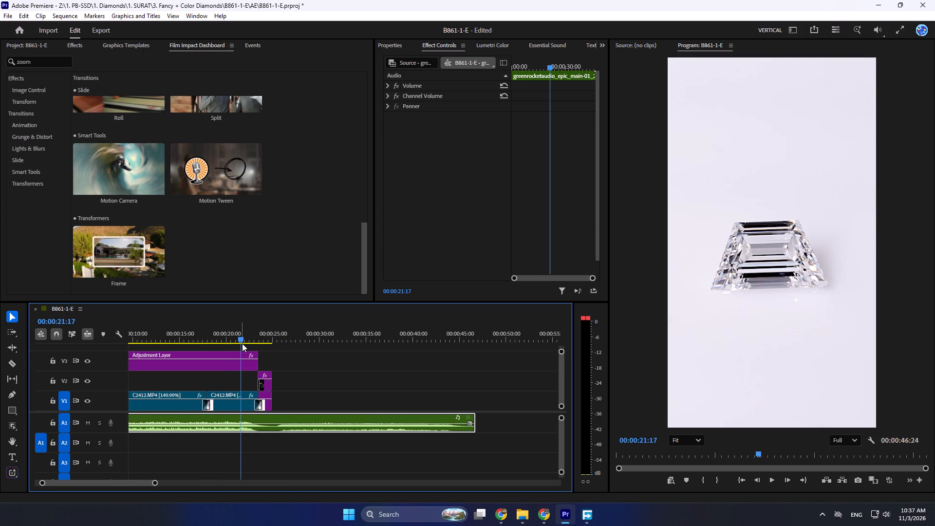
{"action": "left_click_drag", "start_coordinate": [243, 340], "coordinate": [0, 376]}
{"action": "key", "text": "space"}
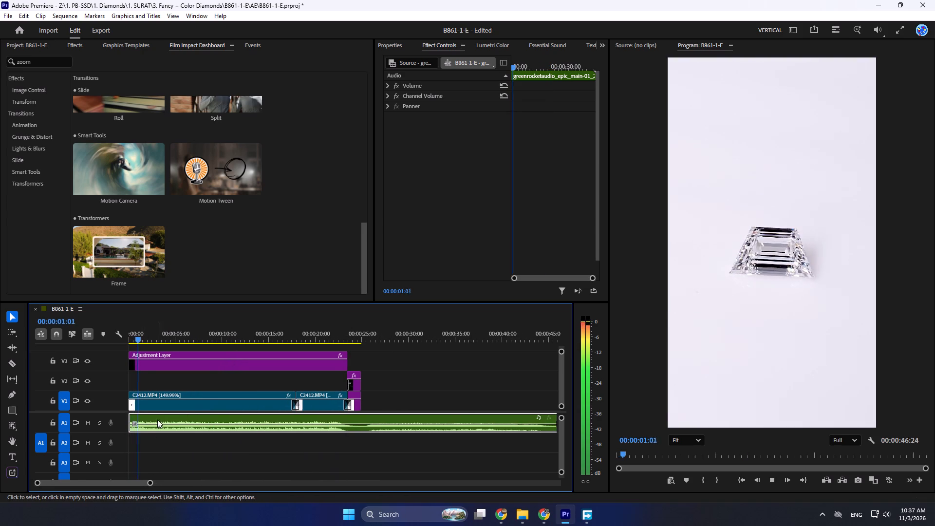
{"action": "left_click_drag", "start_coordinate": [137, 422], "coordinate": [141, 427]}
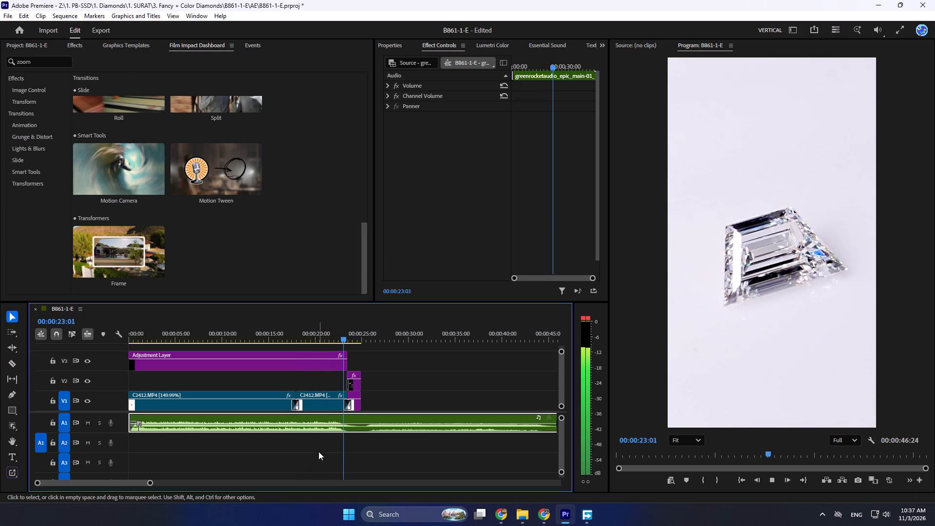
{"action": "key", "text": "v"}
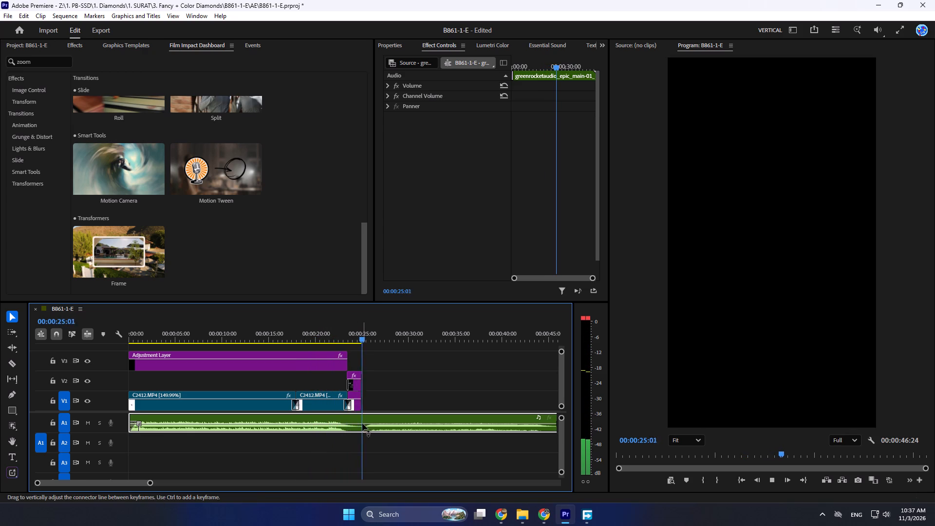
{"action": "key", "text": "space"}
Cut the A1 music at the end of the video layers and delete the excess after the cut.
{"action": "key", "text": "c"}
{"action": "left_click", "coordinate": [361, 421]}
{"action": "key", "text": "v"}
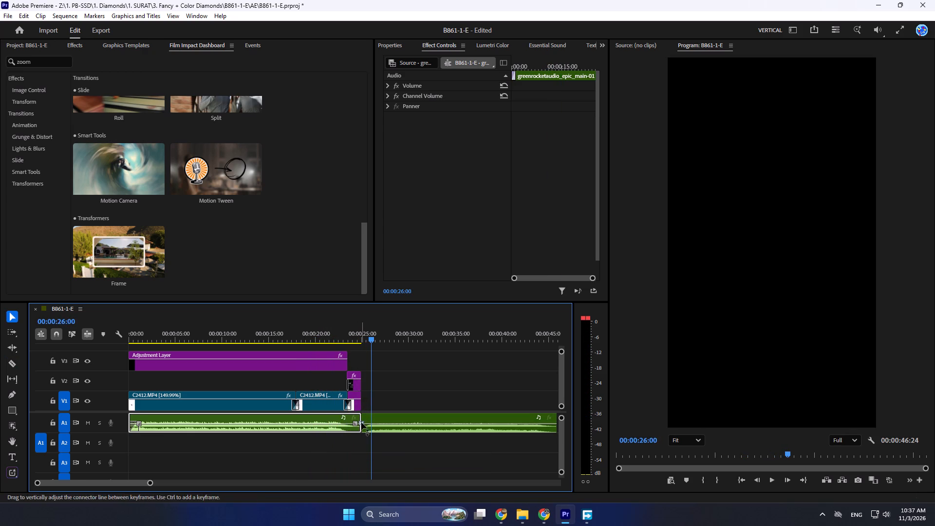
{"action": "left_click", "coordinate": [373, 426]}
{"action": "key", "text": "Delete"}
Shift the A1 music about one second later so it ends at 26:00, then cut off the part extending past the video's end.
{"action": "scroll", "coordinate": [178, 419], "scroll_direction": "up", "scroll_amount": 6, "text": "alt"}
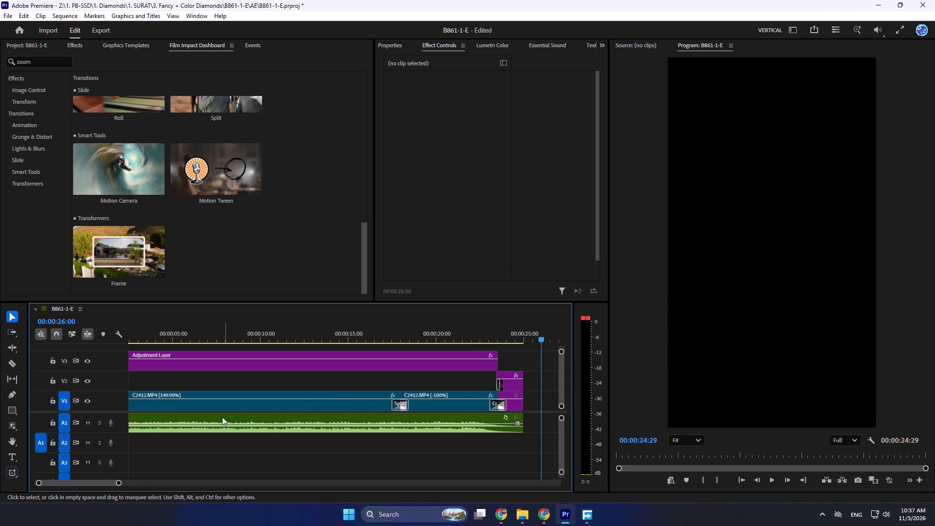
{"action": "left_click_drag", "start_coordinate": [223, 418], "coordinate": [237, 420]}
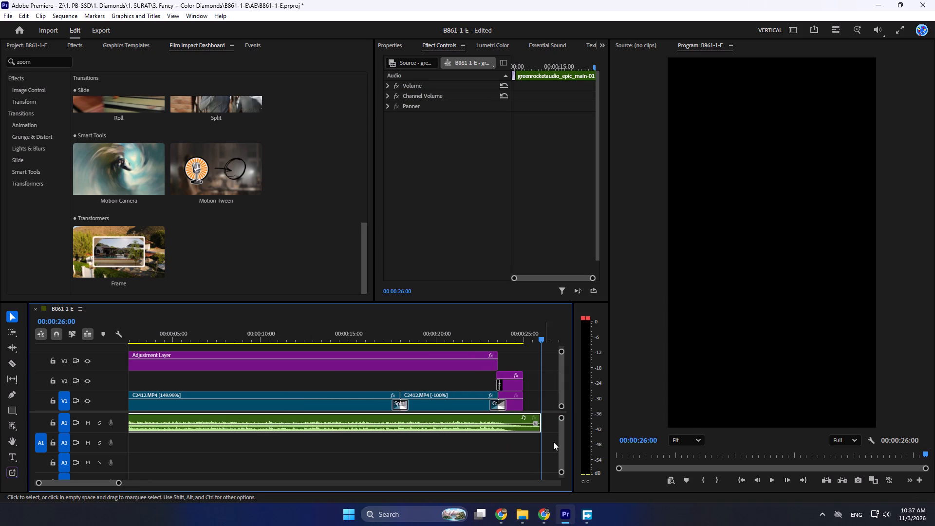
{"action": "key", "text": "c"}
{"action": "left_click", "coordinate": [521, 422]}
{"action": "key", "text": "v"}
{"action": "left_click", "coordinate": [528, 428]}
{"action": "key", "text": "Delete"}
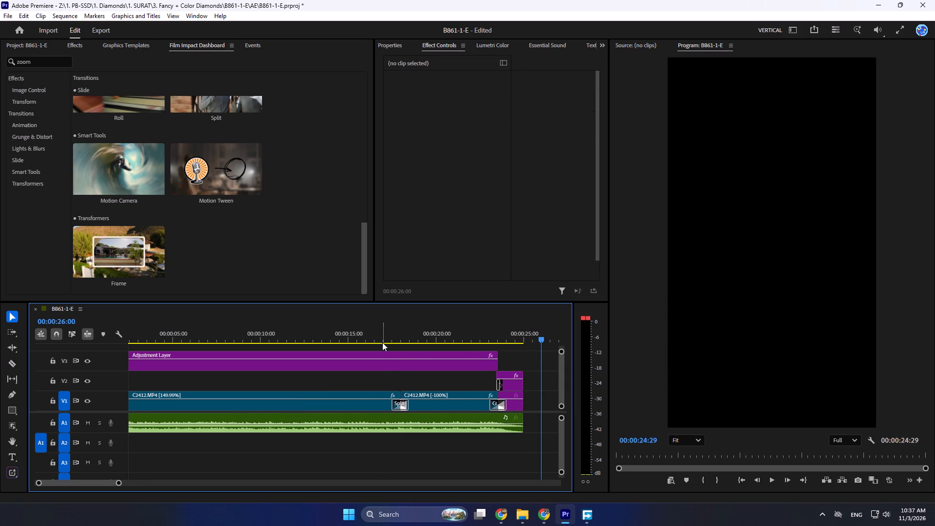
Extend the head of the A1 music back to the sequence start and play the opening second.
{"action": "left_click_drag", "start_coordinate": [382, 338], "coordinate": [0, 362]}
{"action": "left_click_drag", "start_coordinate": [149, 414], "coordinate": [46, 415]}
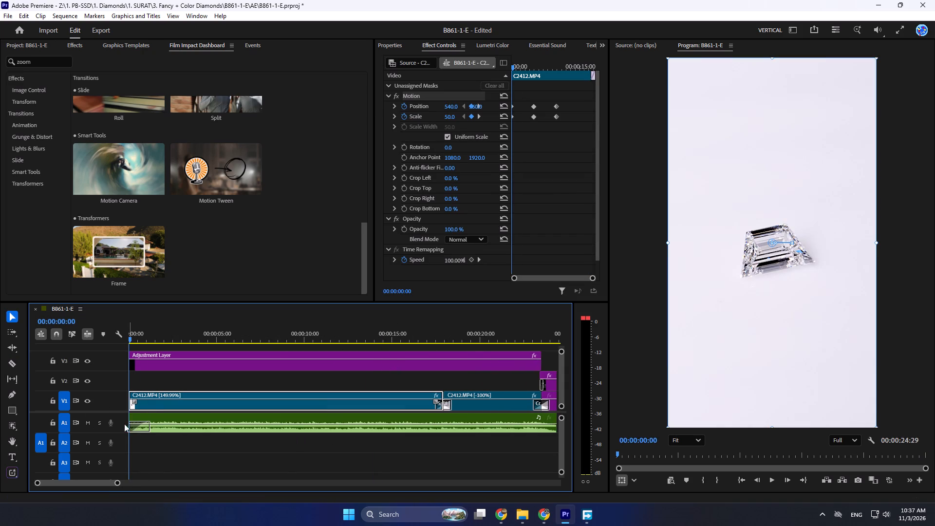
{"action": "key", "text": "space"}
{"action": "key", "text": "space"}
Save the Premiere project.
{"action": "key", "text": "ctrl+s"}
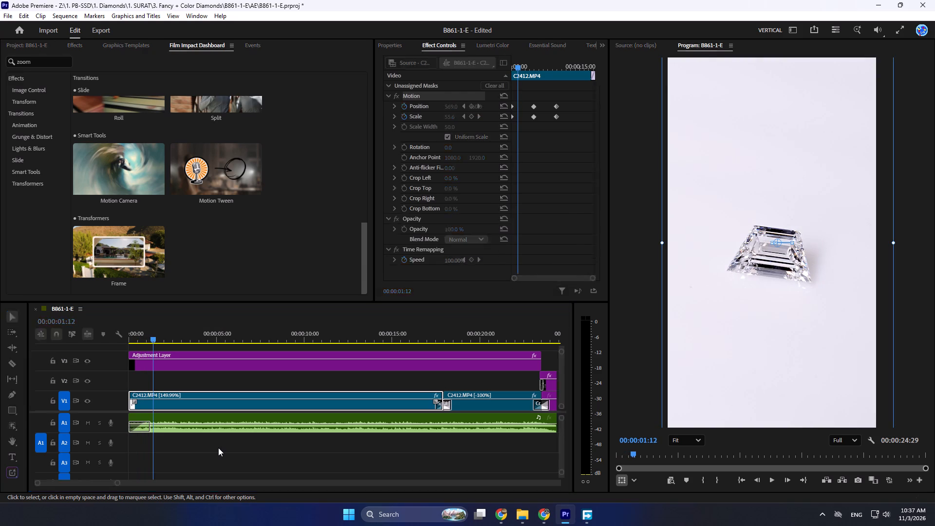
Delete the unused ES_Sweet Escape, GreenRocketAudio short-01 and short-02 audio files from the project.
{"action": "left_click", "coordinate": [29, 43]}
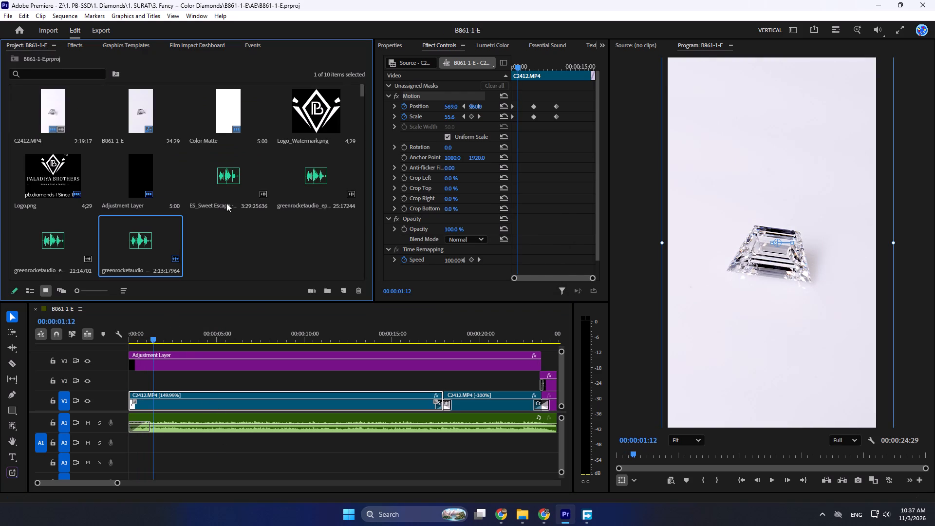
{"action": "left_click", "coordinate": [243, 231]}
{"action": "left_click", "coordinate": [215, 172]}
{"action": "left_click", "coordinate": [48, 251], "text": "shift"}
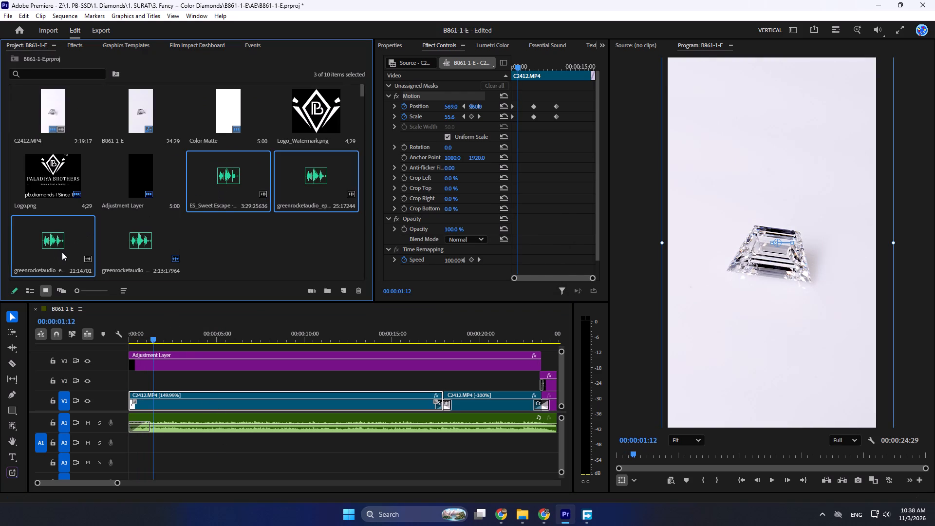
{"action": "key", "text": "Delete"}
{"action": "left_click", "coordinate": [206, 236]}
{"action": "left_click", "coordinate": [235, 383]}
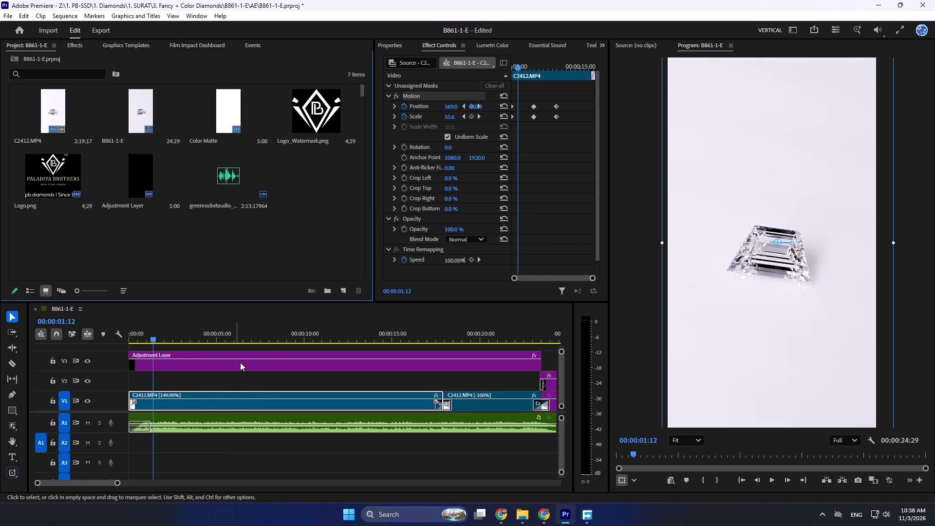
{"action": "left_click", "coordinate": [246, 262]}
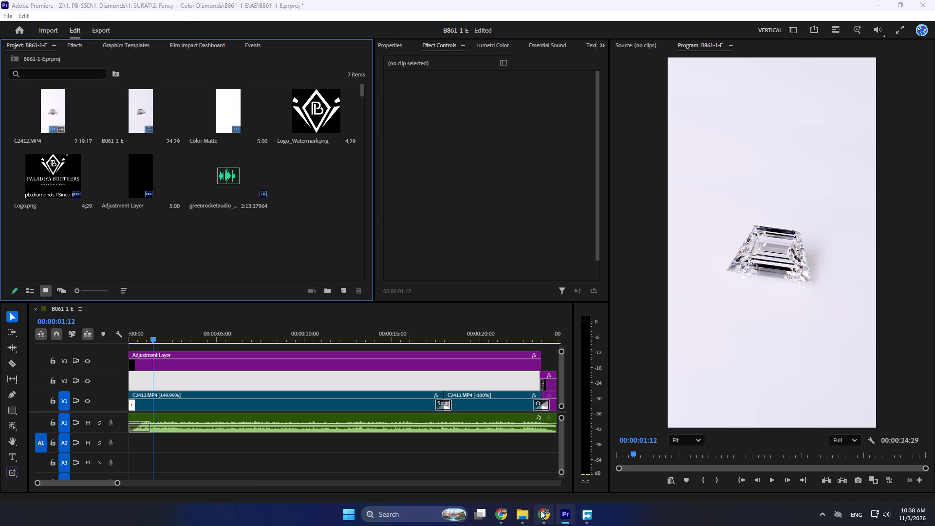
Search Windows for "af" and launch Adobe After Effects 2026.
{"action": "key", "text": "a"}
{"action": "key", "text": "f"}
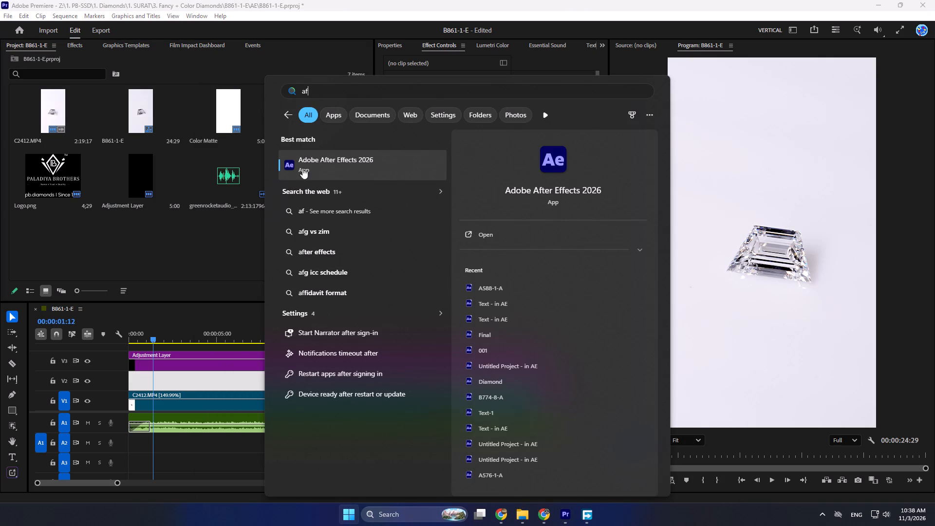
{"action": "left_click", "coordinate": [303, 163]}
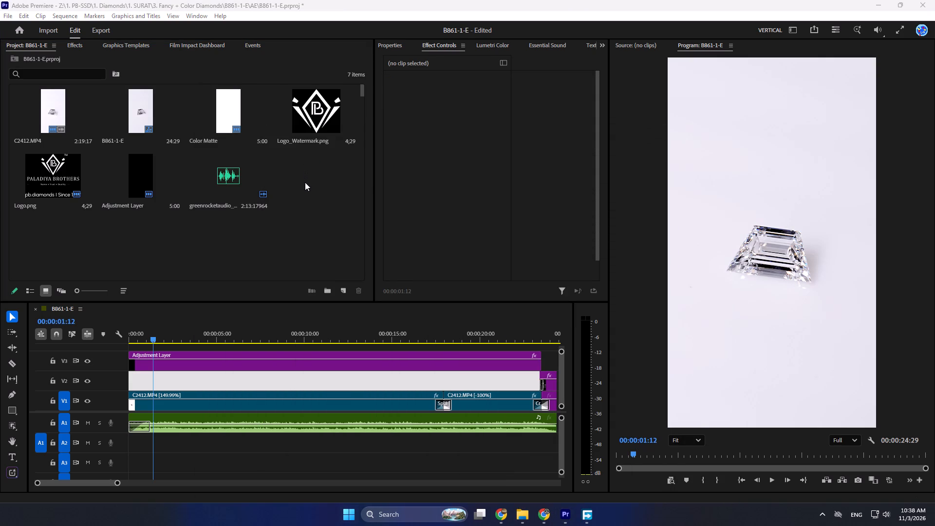
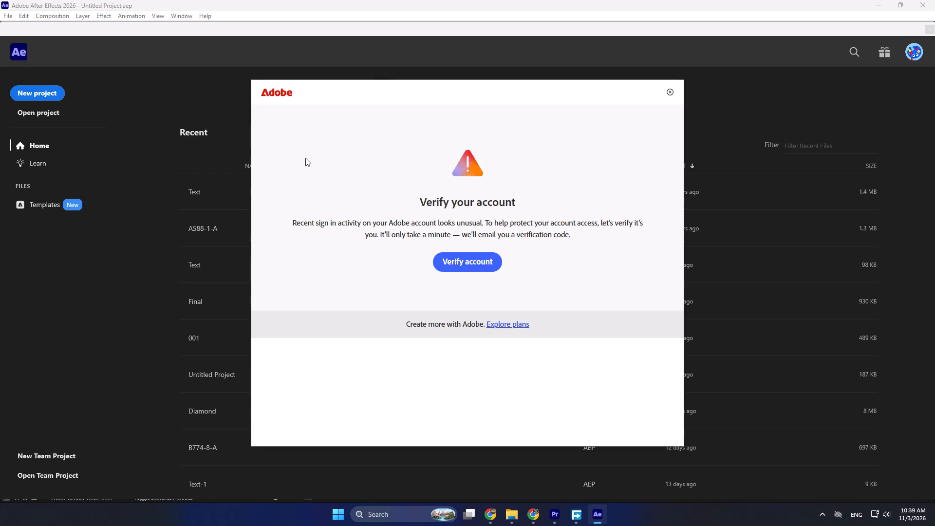
Dismiss the account verification prompt and open the most recent Text project.
{"action": "left_click", "coordinate": [666, 93]}
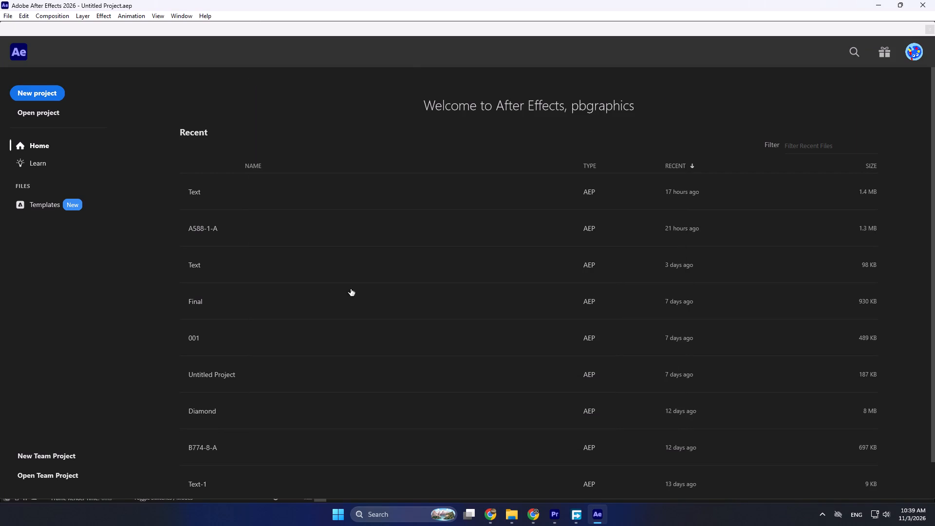
{"action": "left_click", "coordinate": [221, 224]}
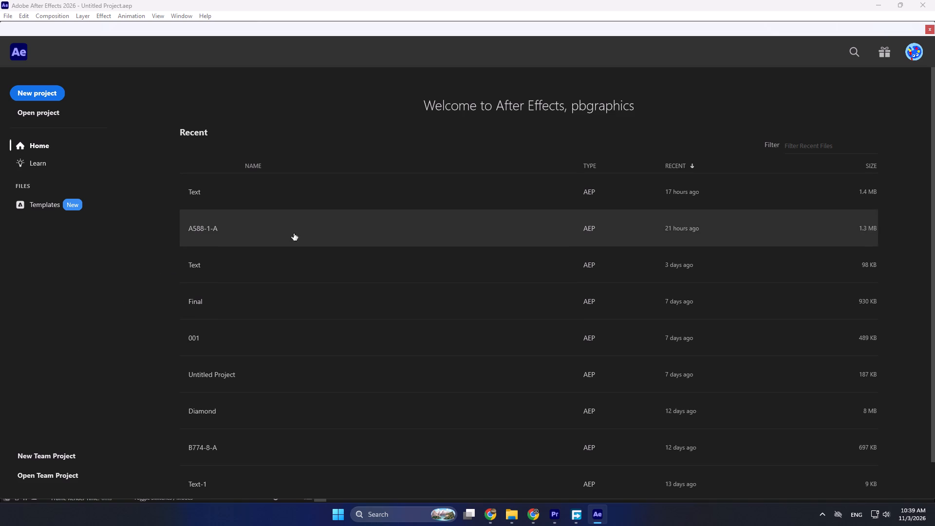
{"action": "left_click", "coordinate": [255, 192]}
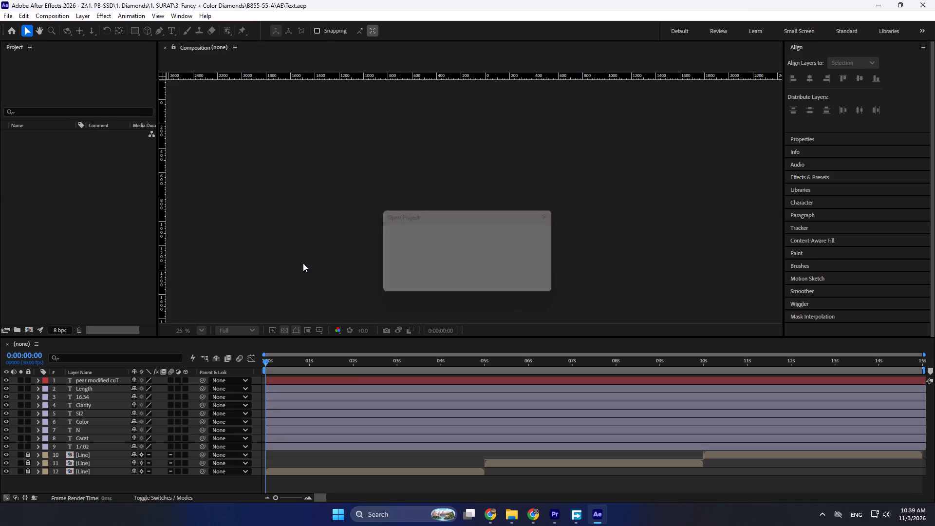
{"action": "left_click", "coordinate": [38, 247]}
{"action": "left_click", "coordinate": [49, 252]}
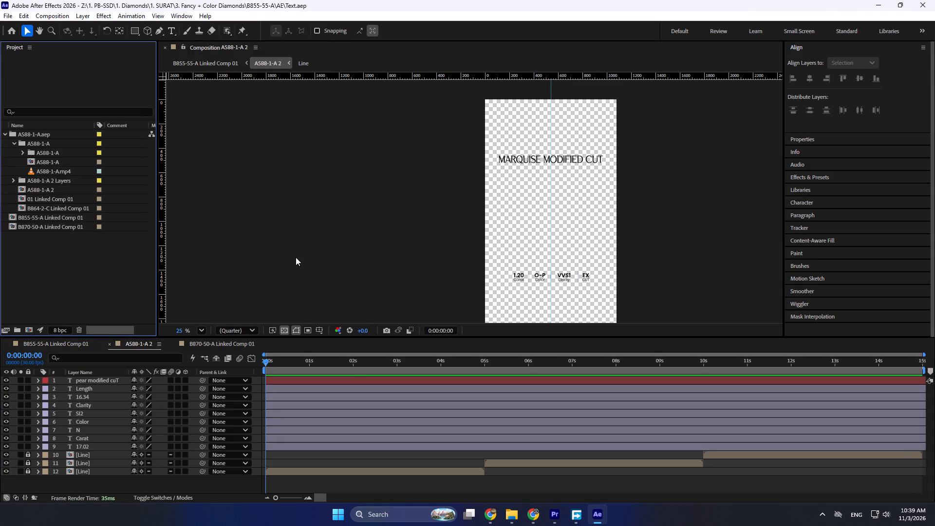
{"action": "left_click", "coordinate": [68, 264]}
Switch to Premiere, create a new linked After Effects composition at 1080 x 1920 and 30 fps, and return to After Effects.
{"action": "key", "text": "alt+Tab"}
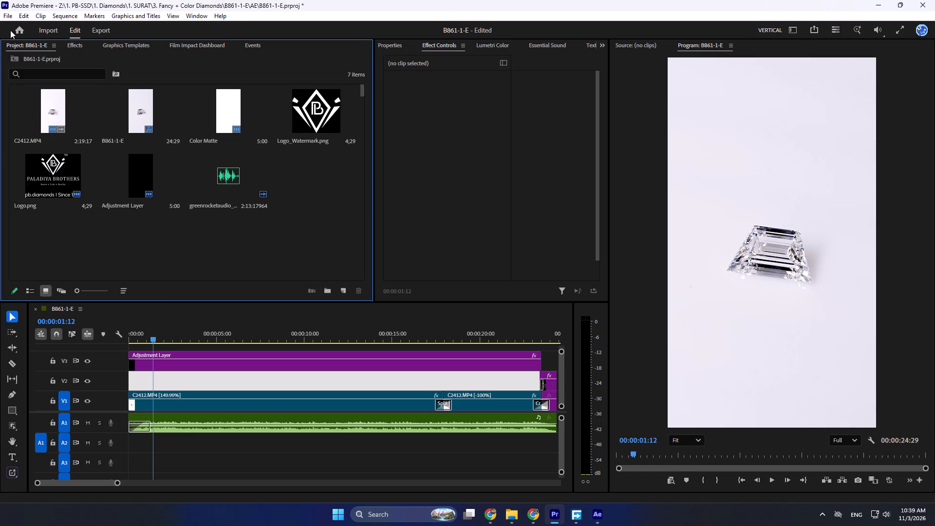
{"action": "left_click", "coordinate": [9, 15]}
{"action": "left_click", "coordinate": [65, 243]}
{"action": "left_click", "coordinate": [190, 253]}
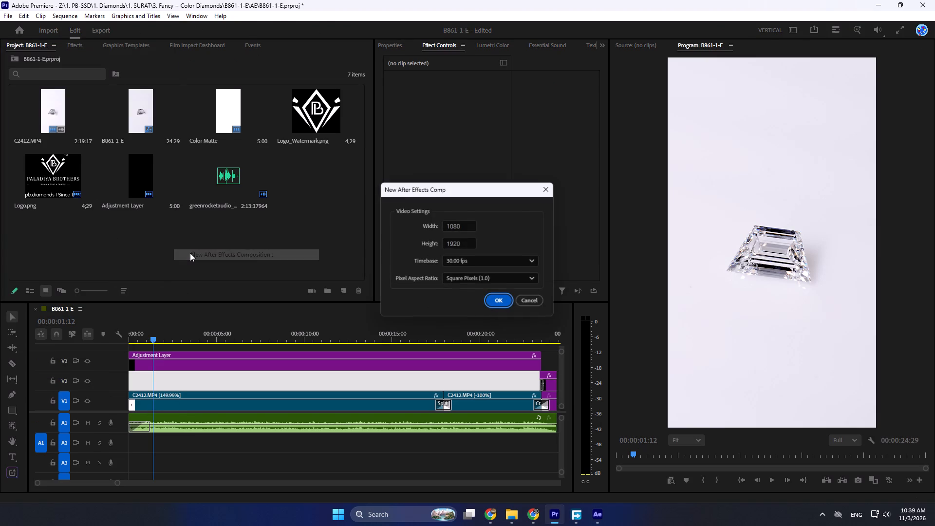
{"action": "key", "text": "Return"}
{"action": "left_click", "coordinate": [599, 516]}
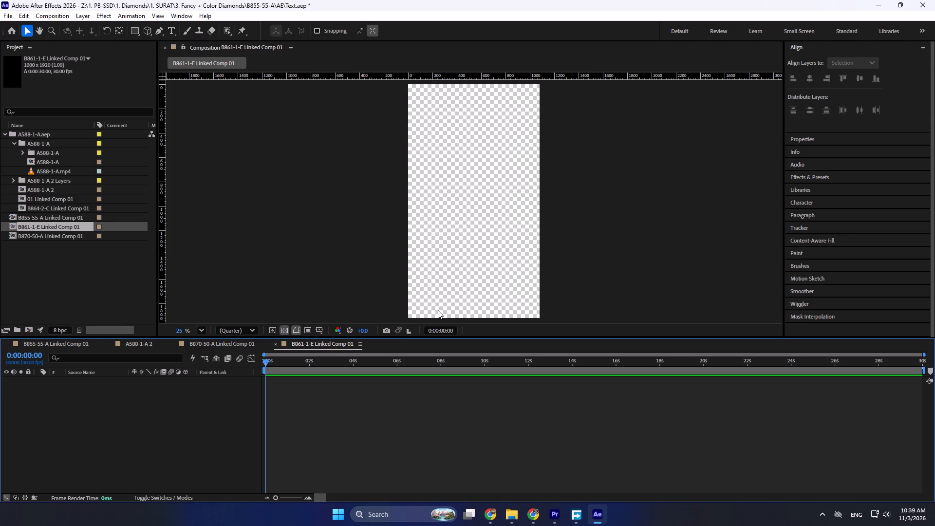
Copy the A588-1-A 2 layer from B870-50-A Linked Comp 01 into B861-1-E Linked Comp 01.
{"action": "left_click", "coordinate": [55, 252]}
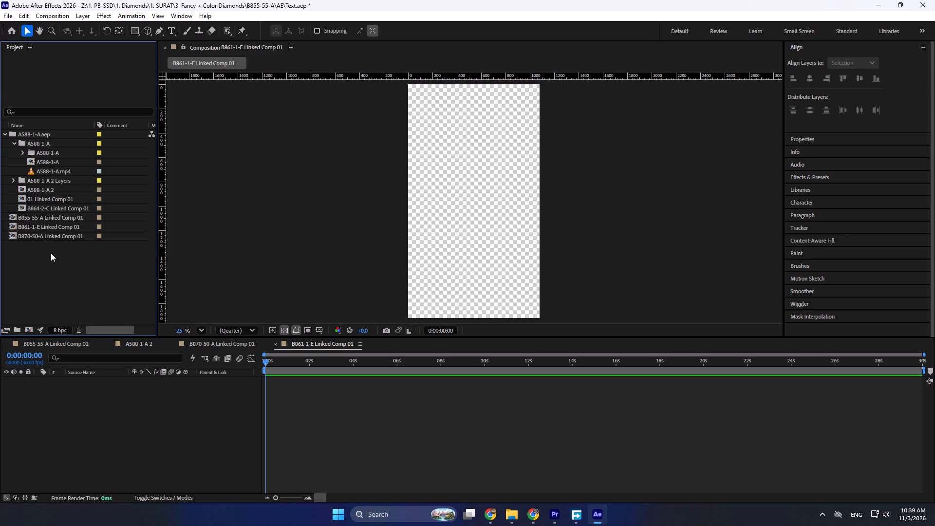
{"action": "left_click", "coordinate": [42, 195]}
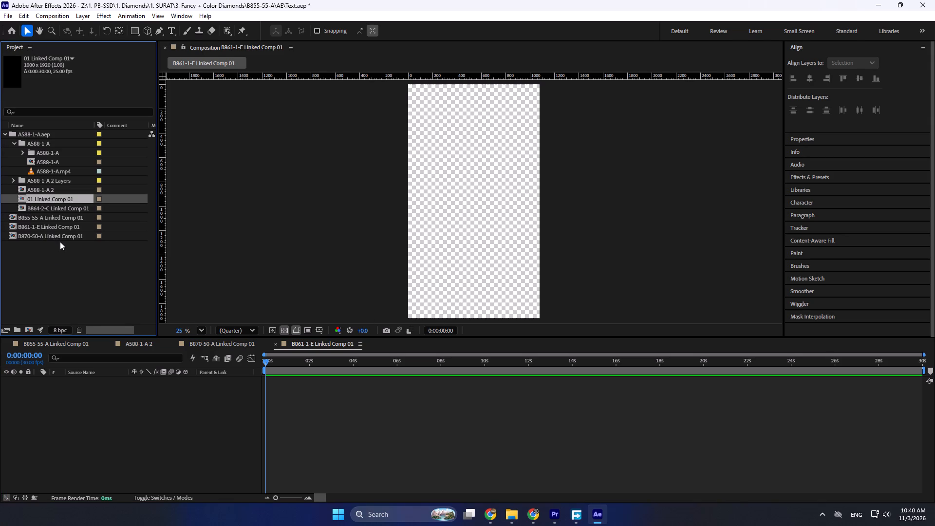
{"action": "left_click", "coordinate": [59, 237]}
{"action": "left_click", "coordinate": [59, 229]}
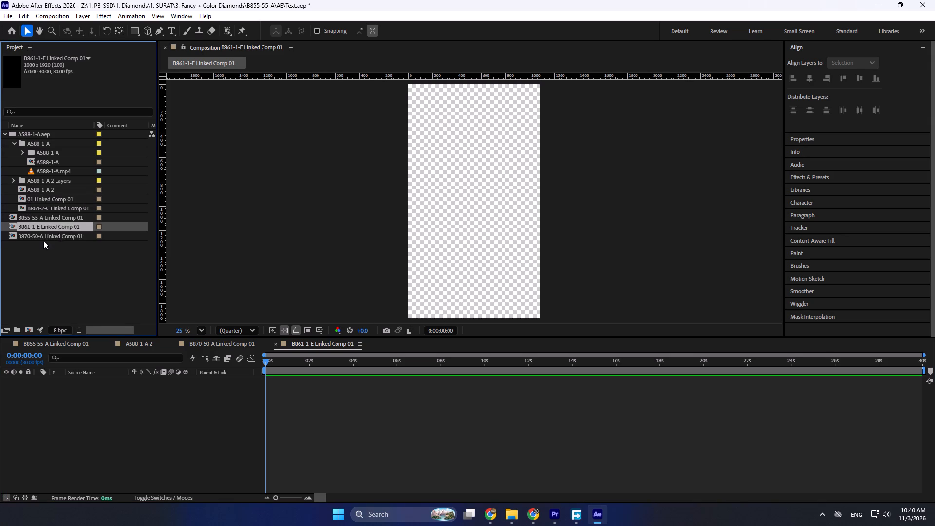
{"action": "left_click", "coordinate": [45, 236]}
{"action": "double_click", "coordinate": [42, 226]}
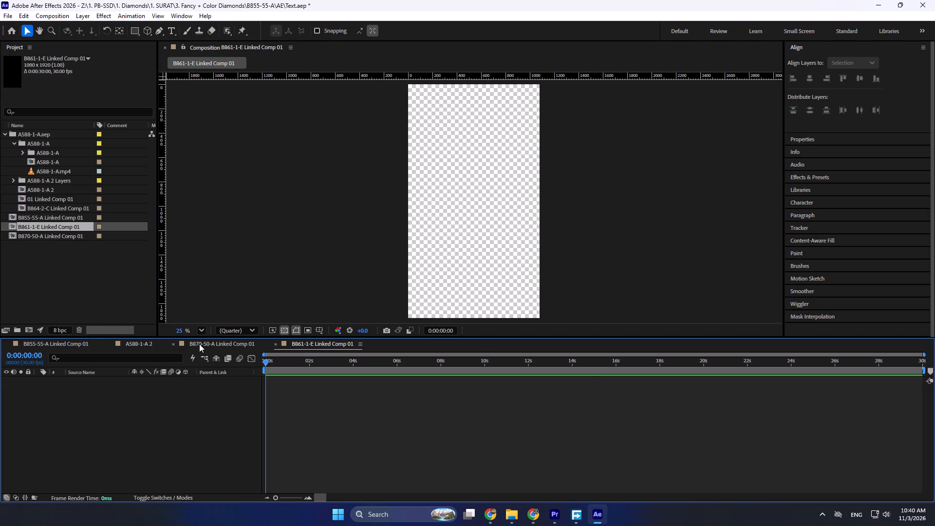
{"action": "left_click", "coordinate": [199, 343]}
{"action": "left_click", "coordinate": [355, 383]}
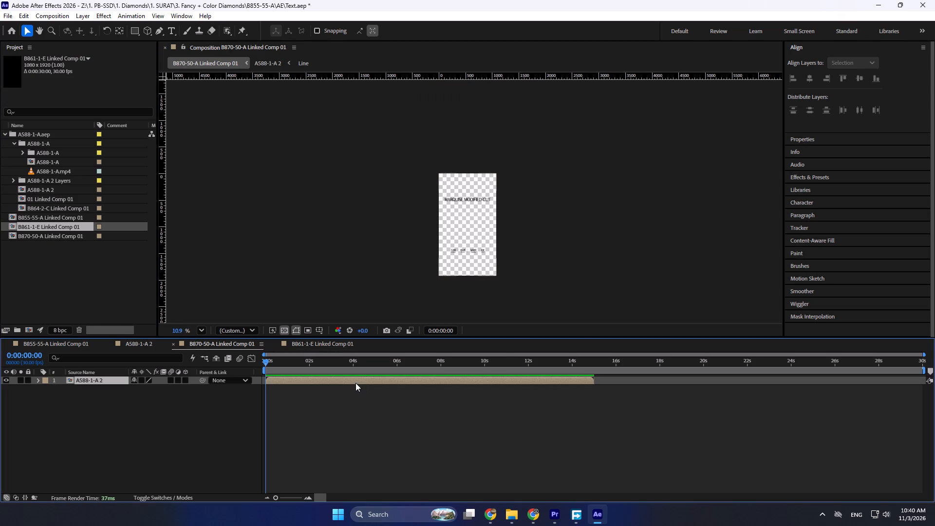
{"action": "key", "text": "ctrl+c"}
{"action": "left_click", "coordinate": [340, 348]}
{"action": "key", "text": "ctrl+v"}
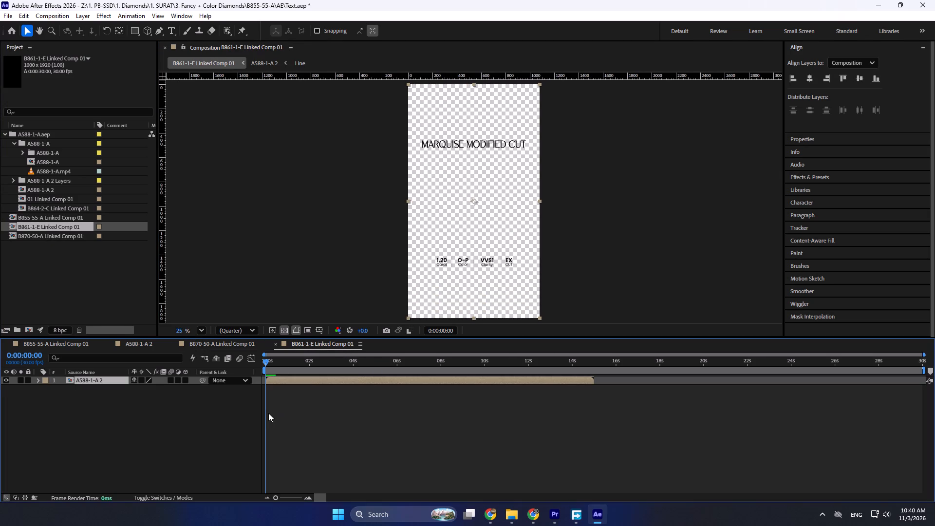
{"action": "scroll", "coordinate": [470, 150], "scroll_direction": "up", "scroll_amount": 6}
{"action": "scroll", "coordinate": [476, 176], "scroll_direction": "down", "scroll_amount": 4}
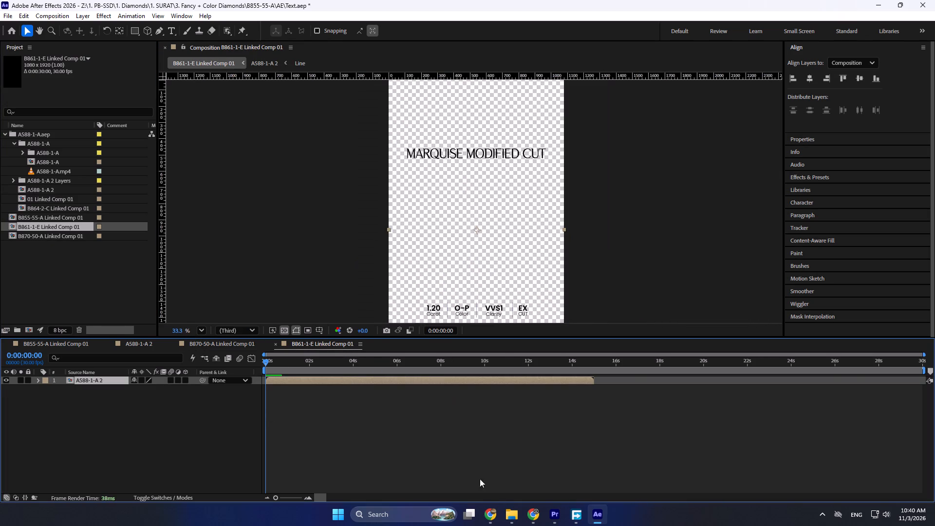
Switch to File Explorer and open the STONE DETAILS text file in the B861-1-E folder.
{"action": "left_click", "coordinate": [488, 513]}
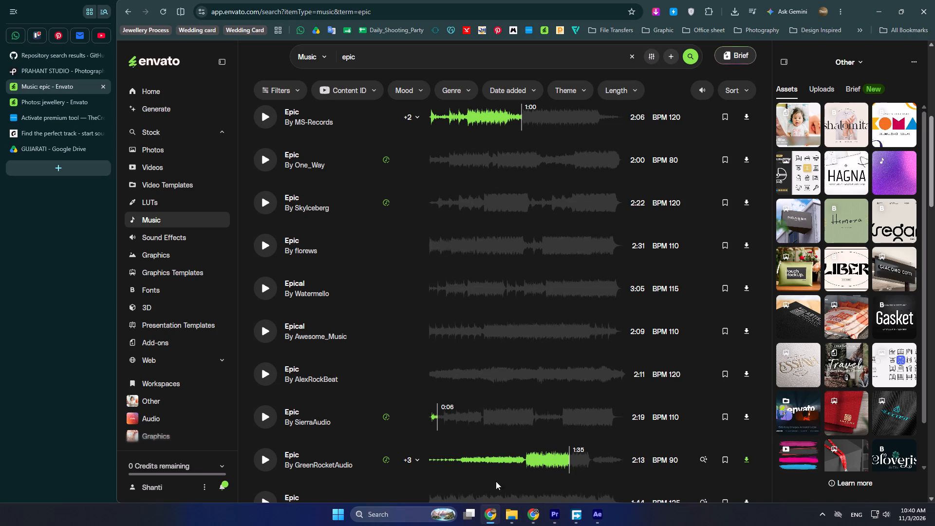
{"action": "left_click", "coordinate": [511, 518]}
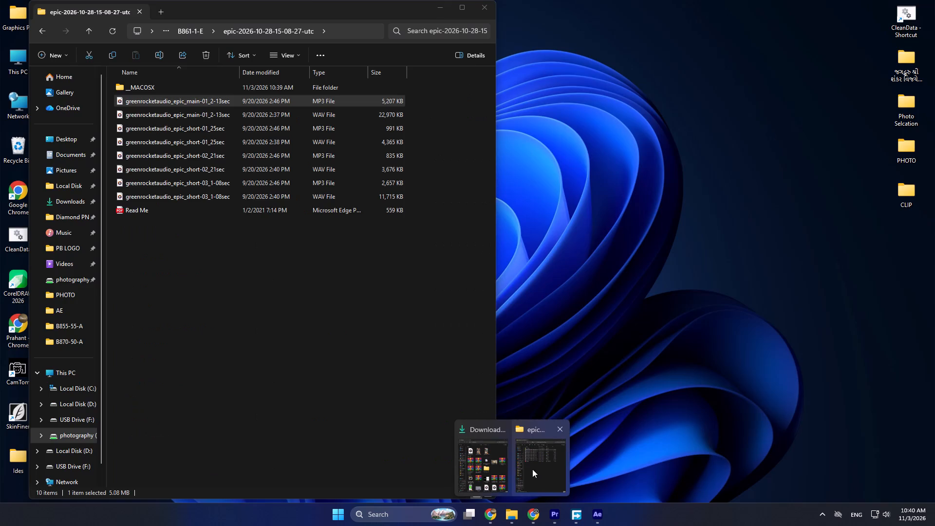
{"action": "left_click", "coordinate": [490, 463]}
{"action": "left_click", "coordinate": [483, 31]}
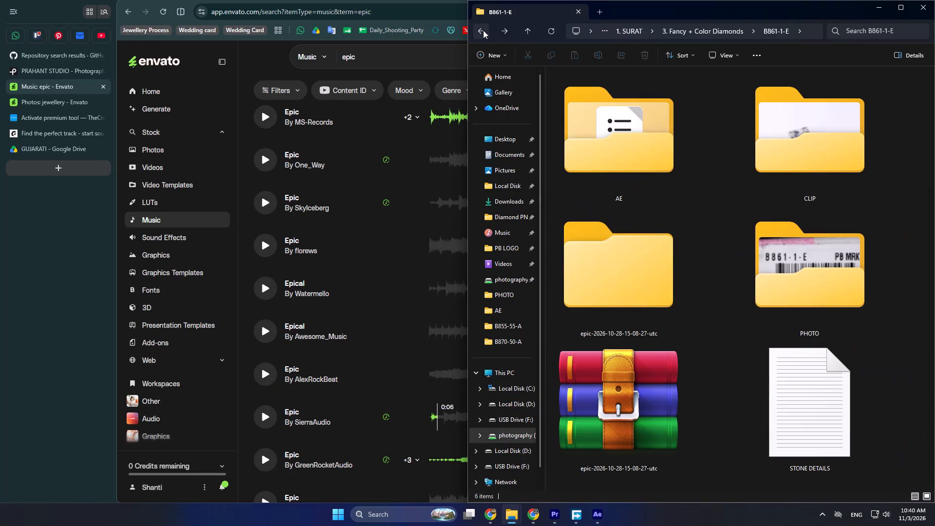
{"action": "double_click", "coordinate": [823, 419]}
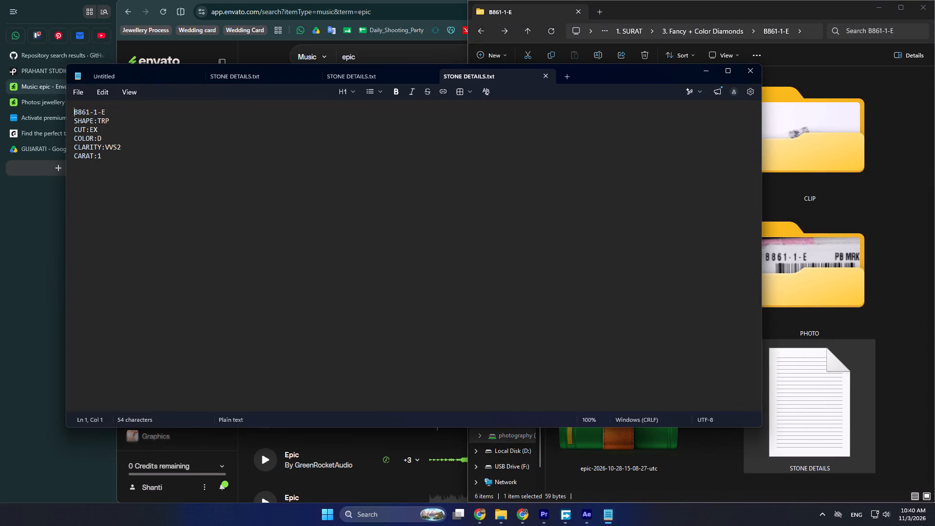
Copy the stone code B861-1-E from the first line of the stone details.
{"action": "left_click", "coordinate": [104, 117]}
{"action": "left_click_drag", "start_coordinate": [113, 114], "coordinate": [0, 117]}
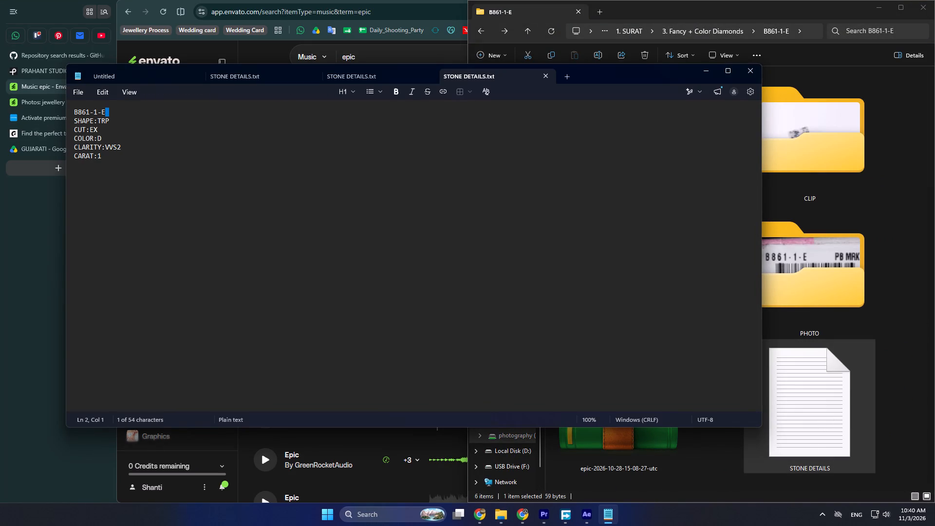
{"action": "left_click", "coordinate": [116, 106]}
{"action": "left_click_drag", "start_coordinate": [109, 110], "coordinate": [53, 108]}
{"action": "key", "text": "ctrl+c"}
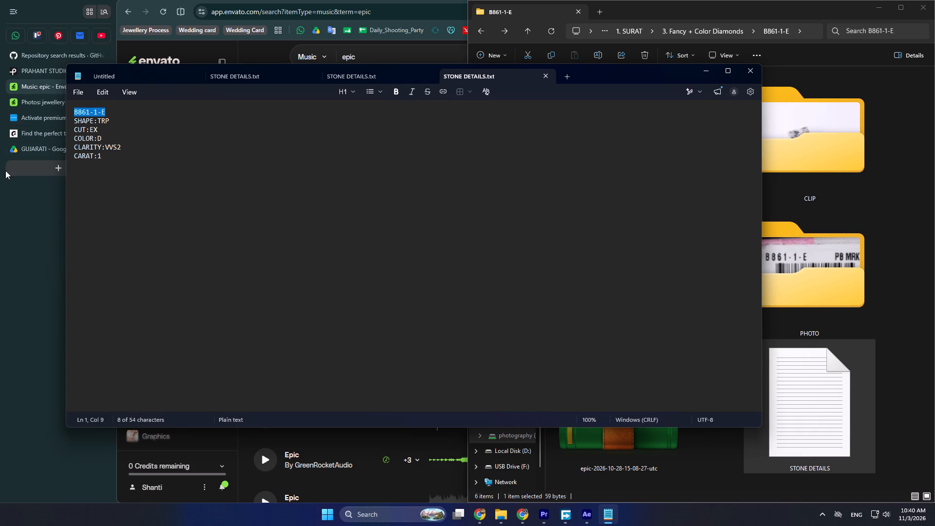
Switch to Chrome, open a new tab and start entering a site address beginning with "p".
{"action": "left_click", "coordinate": [19, 167]}
{"action": "key", "text": "p"}
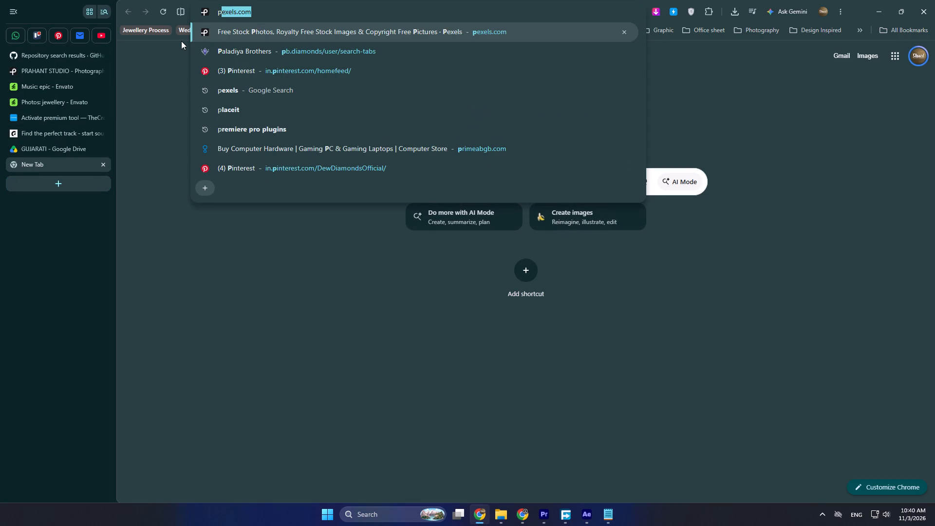
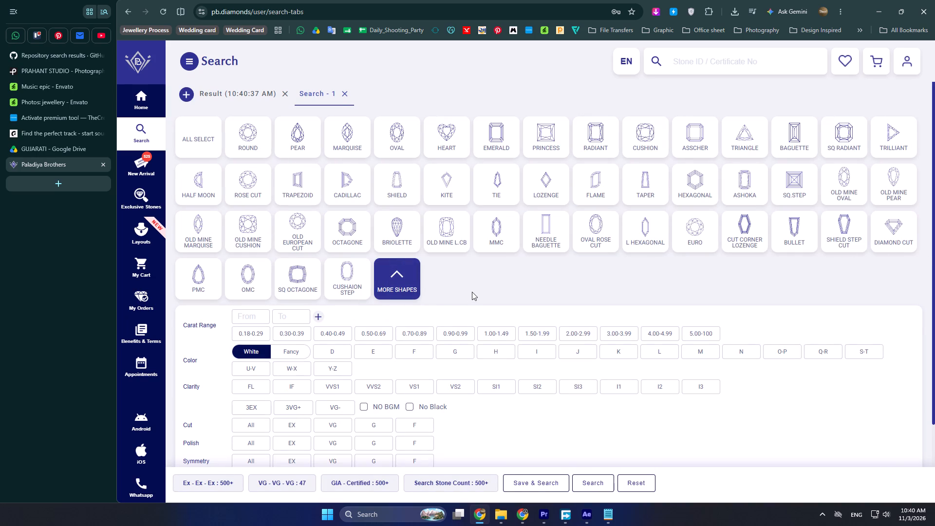
Search the diamond site for TRAPEZOID stones, close the old result tab and open the details of stone B752-85-A.
{"action": "left_click", "coordinate": [296, 197]}
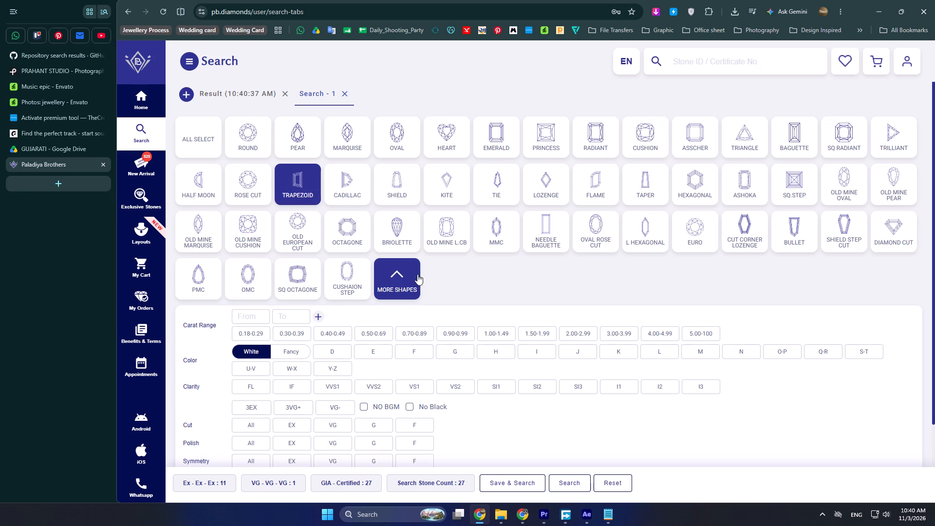
{"action": "scroll", "coordinate": [470, 383], "scroll_direction": "down", "scroll_amount": 1}
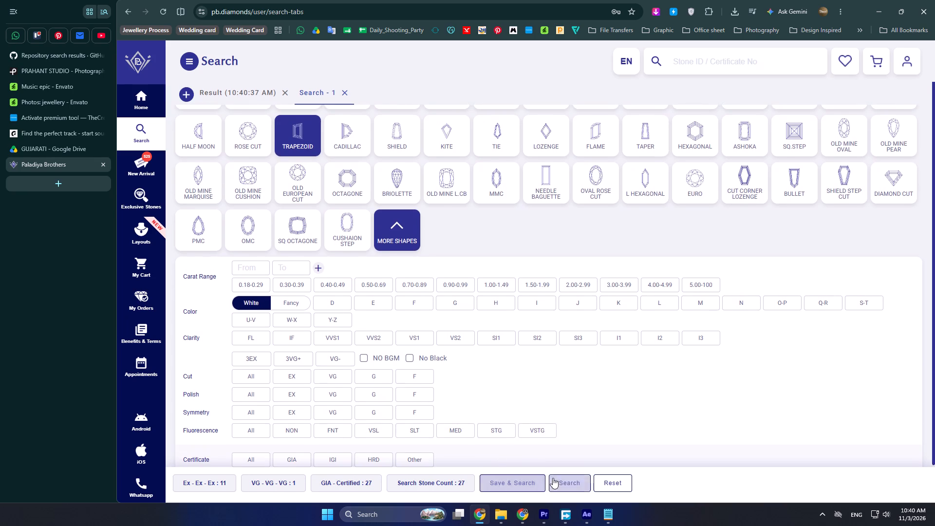
{"action": "left_click", "coordinate": [564, 480]}
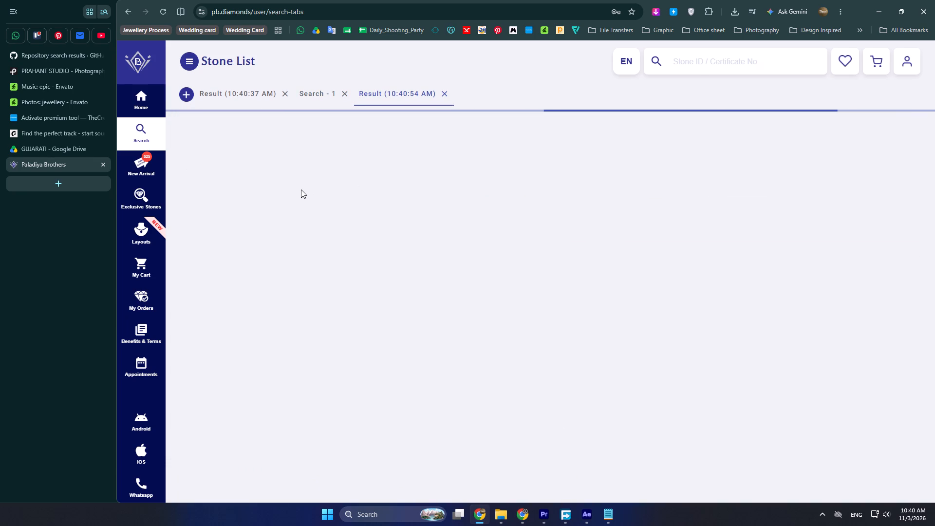
{"action": "double_click", "coordinate": [283, 91]}
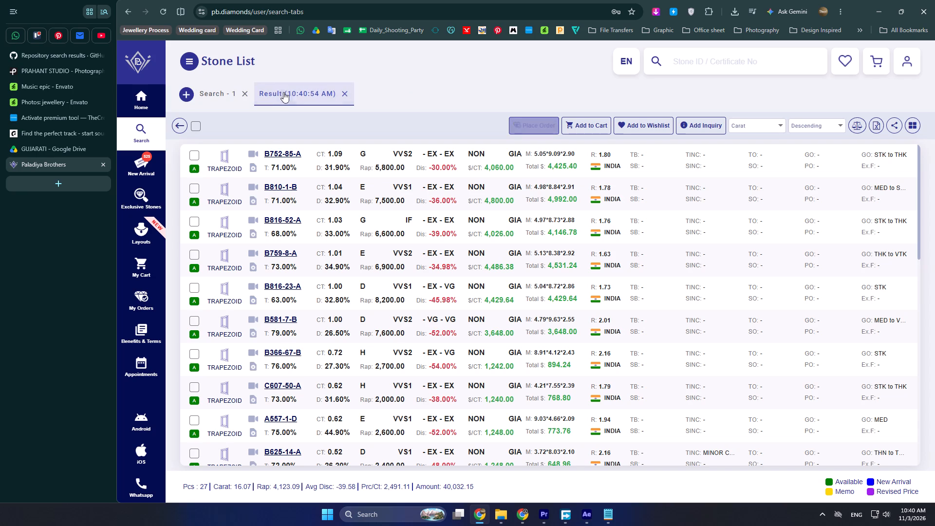
{"action": "left_click", "coordinate": [280, 154]}
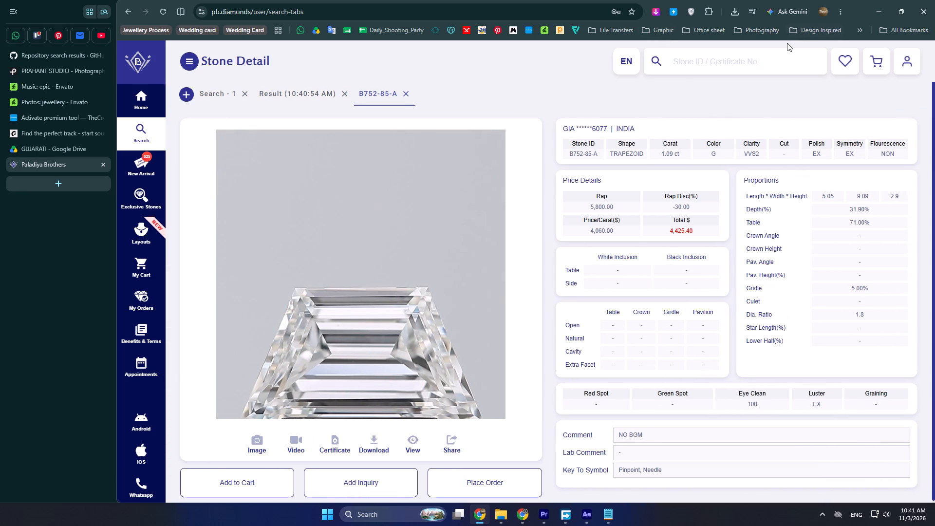
Inspect the Shape value on the stone detail page and copy the word TRAPEZOID from its page code.
{"action": "key", "text": "F12"}
{"action": "left_click", "coordinate": [675, 51]}
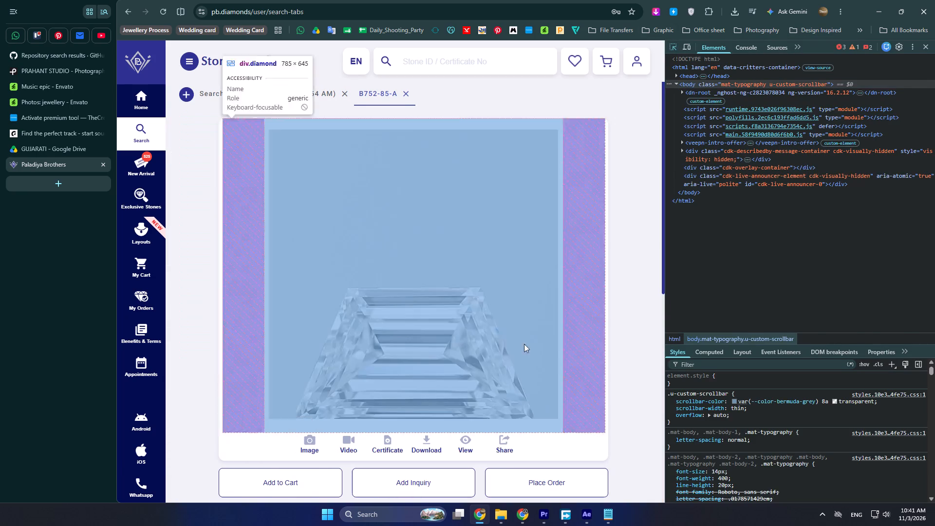
{"action": "scroll", "coordinate": [422, 396], "scroll_direction": "down", "scroll_amount": 5}
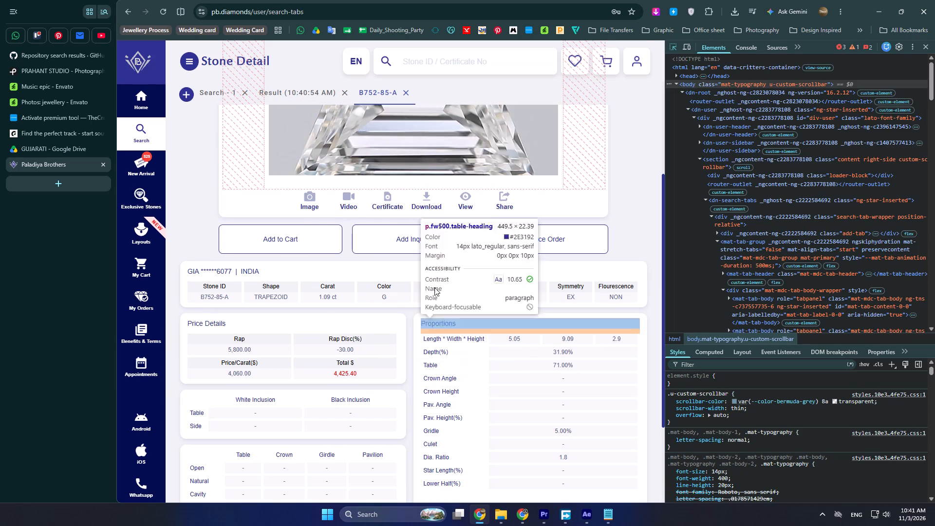
{"action": "scroll", "coordinate": [394, 272], "scroll_direction": "down", "scroll_amount": 3}
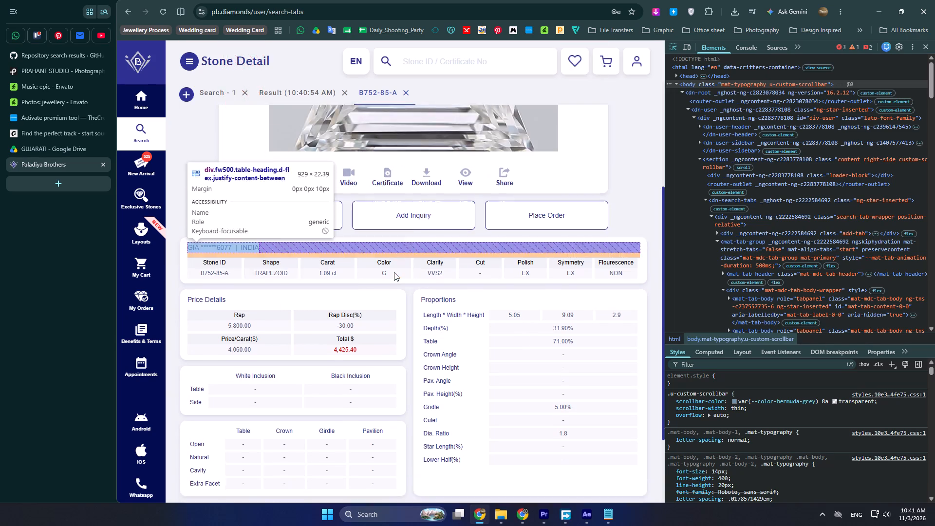
{"action": "scroll", "coordinate": [390, 263], "scroll_direction": "up", "scroll_amount": 3}
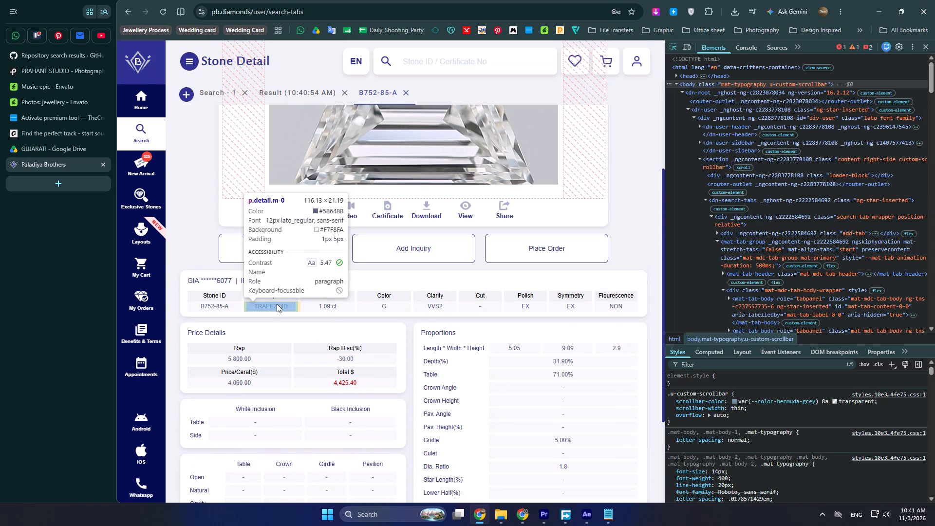
{"action": "left_click", "coordinate": [277, 304]}
{"action": "double_click", "coordinate": [838, 196]}
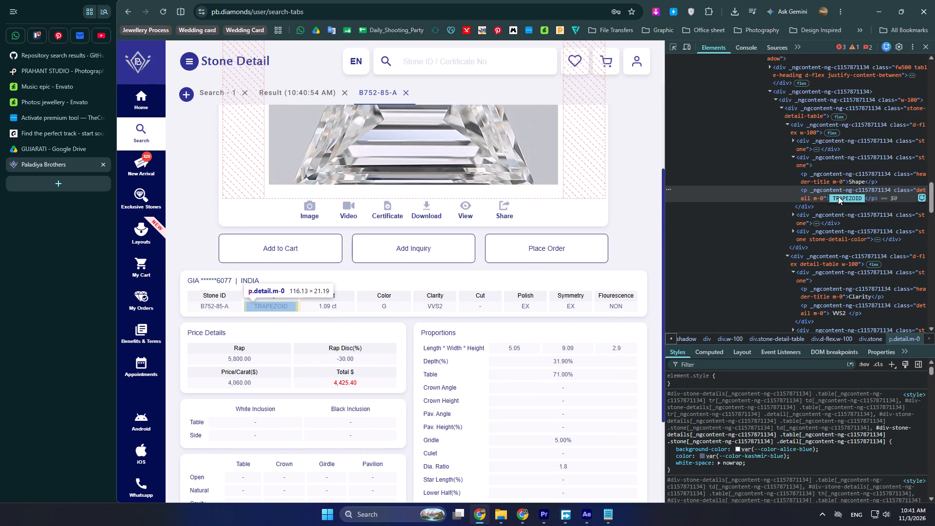
{"action": "key", "text": "ctrl+c"}
Switch to After Effects, open the A588-1-A 2 composition and replace MARQUISE MODIFIED with the copied shape so the title reads TRAPEZOID CUT.
{"action": "key", "text": "alt+Tab"}
{"action": "left_click", "coordinate": [689, 189], "text": "alt"}
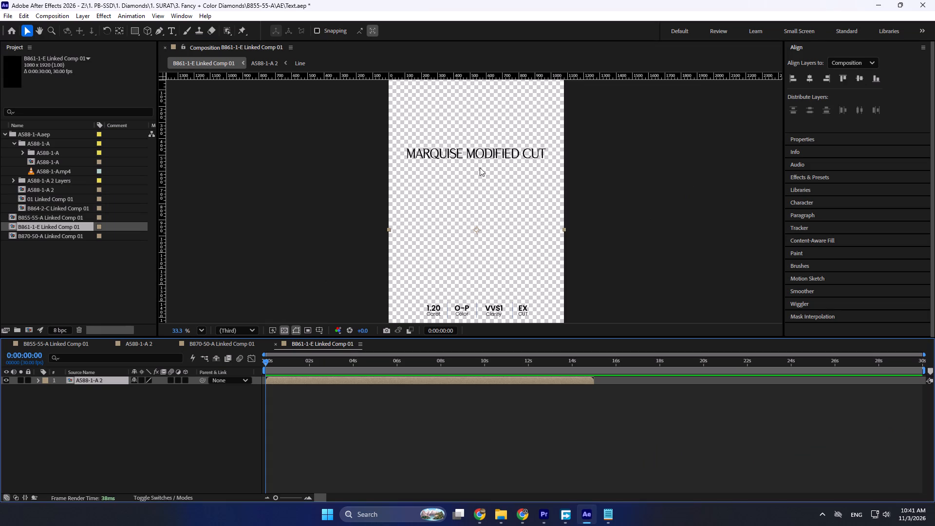
{"action": "left_click", "coordinate": [476, 151]}
{"action": "left_click", "coordinate": [621, 255]}
{"action": "double_click", "coordinate": [91, 380]}
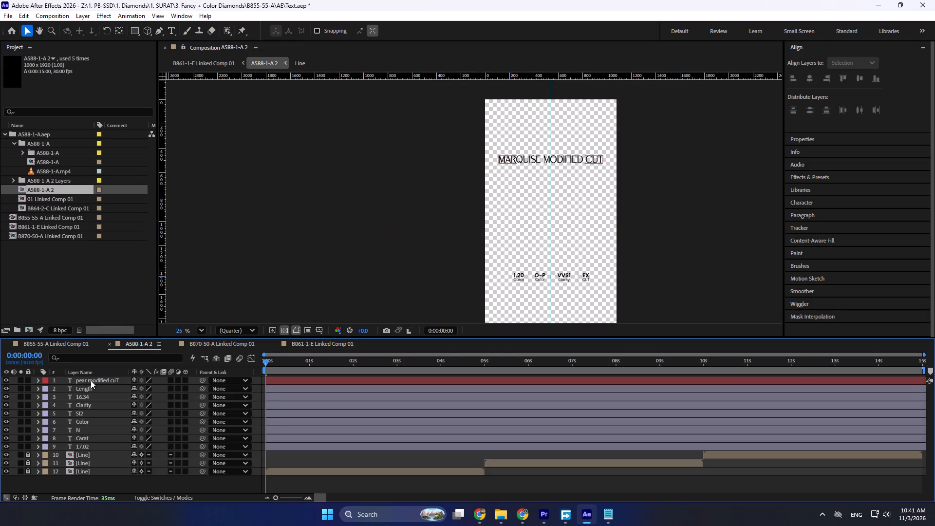
{"action": "scroll", "coordinate": [559, 162], "scroll_direction": "up", "scroll_amount": 5}
{"action": "double_click", "coordinate": [562, 154]}
{"action": "left_click", "coordinate": [601, 164]}
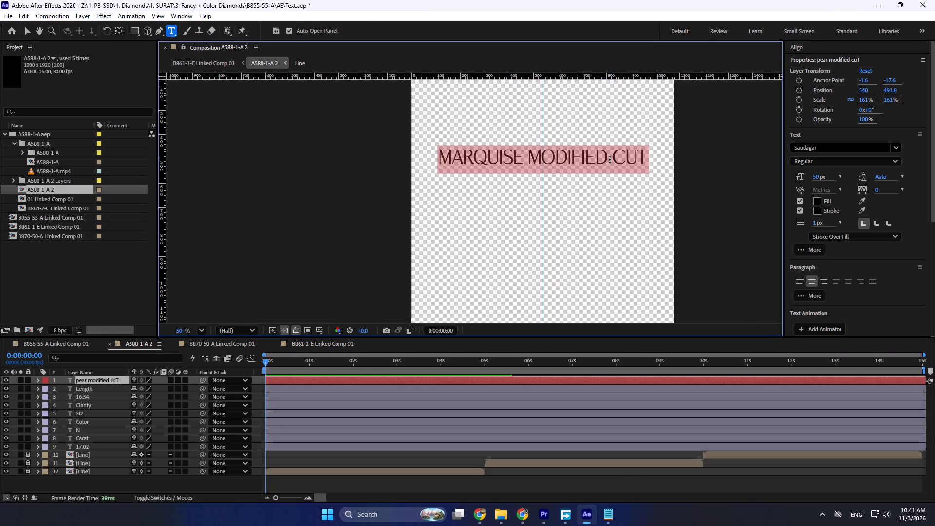
{"action": "left_click", "coordinate": [609, 159]}
{"action": "left_click_drag", "start_coordinate": [610, 157], "coordinate": [382, 162]}
{"action": "key", "text": "ctrl+v"}
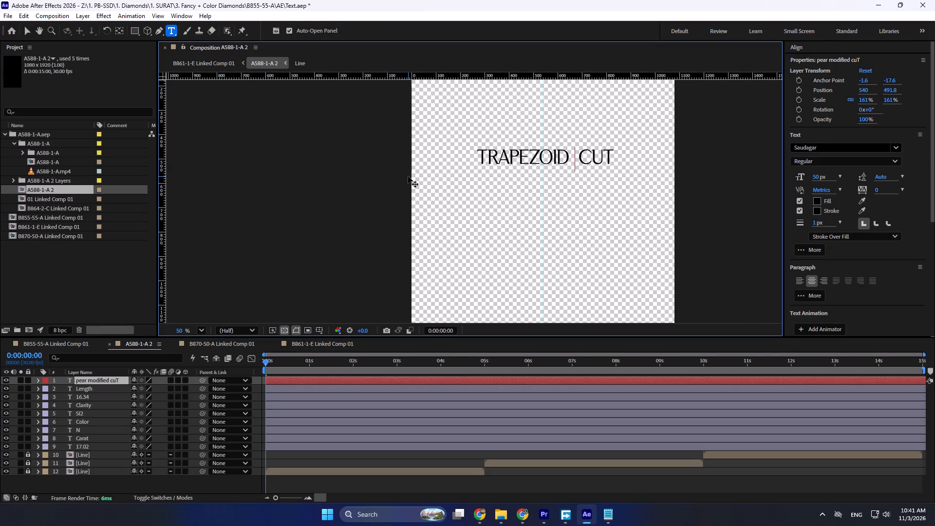
{"action": "key", "text": "BackSpace"}
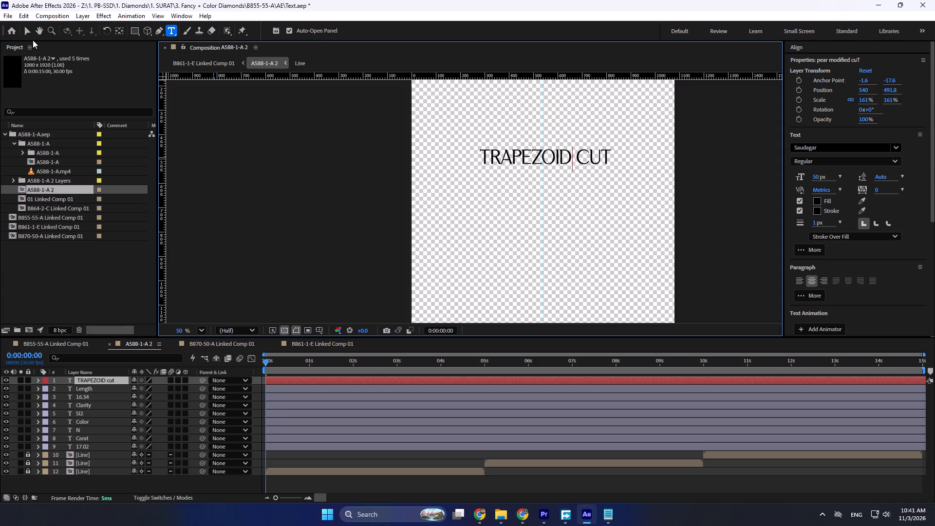
{"action": "left_click", "coordinate": [28, 33]}
{"action": "scroll", "coordinate": [466, 182], "scroll_direction": "down", "scroll_amount": 5}
{"action": "left_click", "coordinate": [669, 186]}
Switch to the B861-1-E folder and reopen the STONE DETAILS text file to consult the stone's specifications.
{"action": "scroll", "coordinate": [517, 170], "scroll_direction": "up", "scroll_amount": 6}
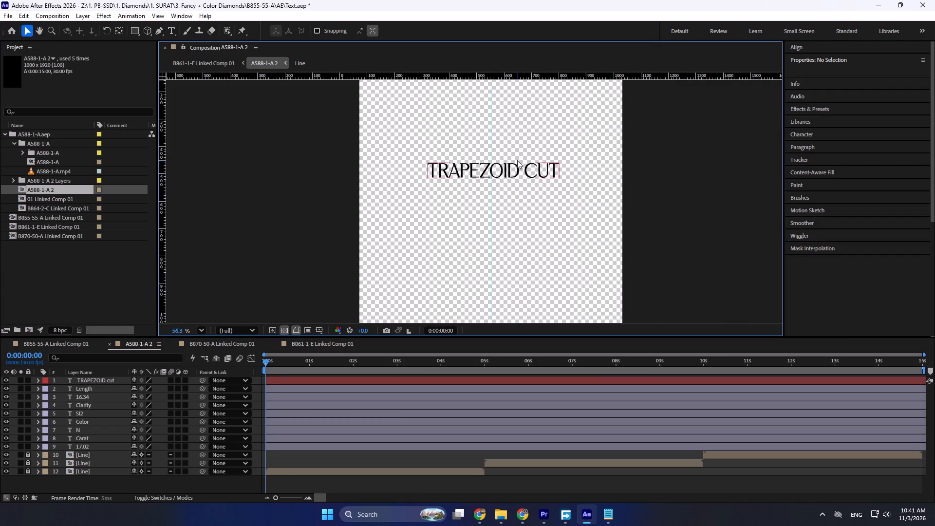
{"action": "scroll", "coordinate": [501, 147], "scroll_direction": "down", "scroll_amount": 6}
{"action": "scroll", "coordinate": [543, 285], "scroll_direction": "up", "scroll_amount": 10}
{"action": "scroll", "coordinate": [489, 234], "scroll_direction": "down", "scroll_amount": 3}
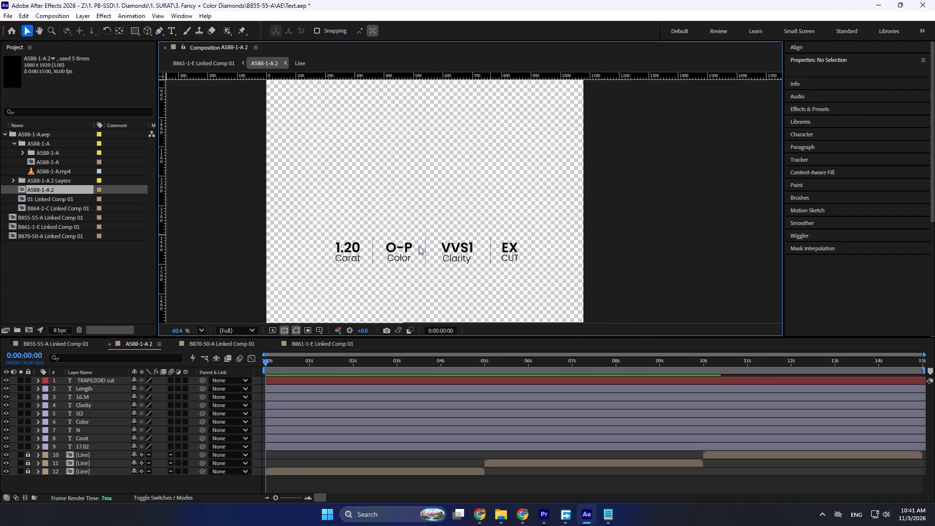
{"action": "scroll", "coordinate": [368, 254], "scroll_direction": "up", "scroll_amount": 5}
{"action": "left_click", "coordinate": [342, 239]}
{"action": "key", "text": "alt+Tab"}
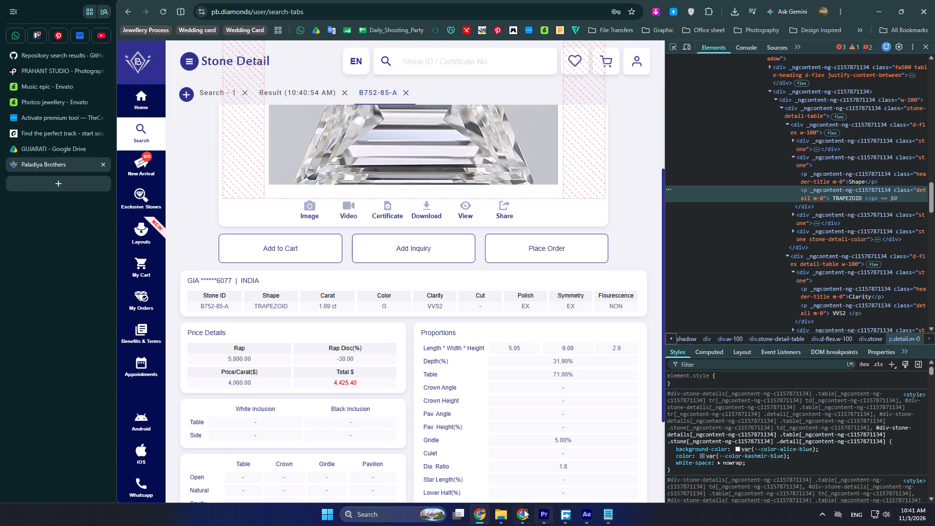
{"action": "left_click", "coordinate": [486, 459]}
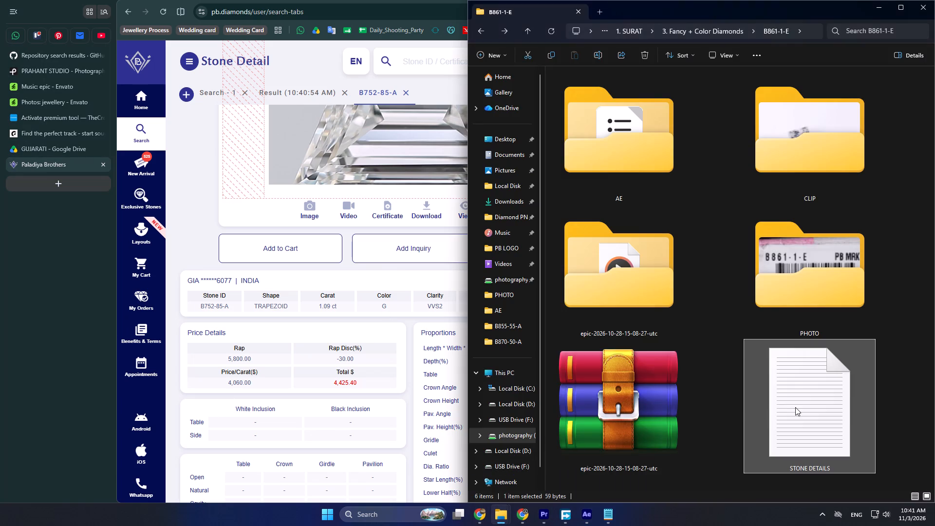
{"action": "double_click", "coordinate": [795, 407]}
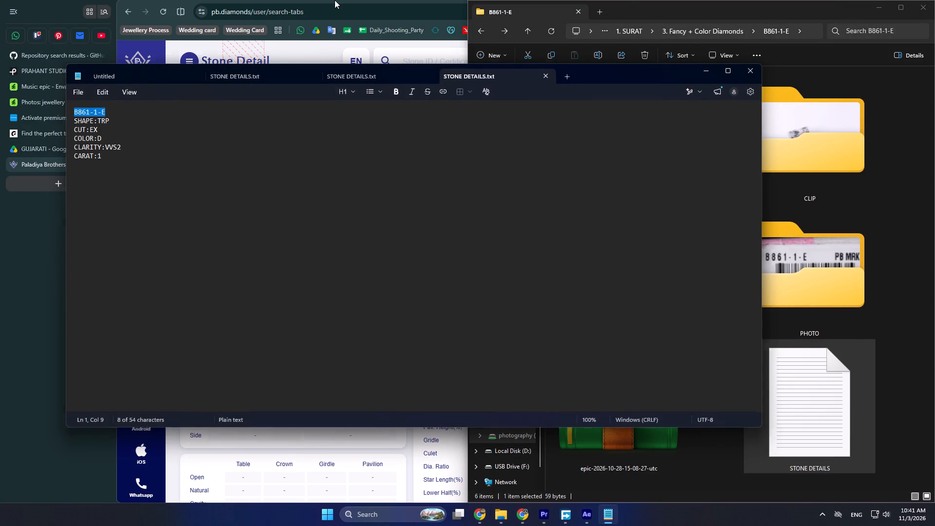
Close the Paladiya Brothers, Envato epic music and GUJARATI Google Drive tabs in Chrome.
{"action": "left_click", "coordinate": [335, 0]}
{"action": "key", "text": "ctrl+w"}
{"action": "key", "text": "ctrl+w"}
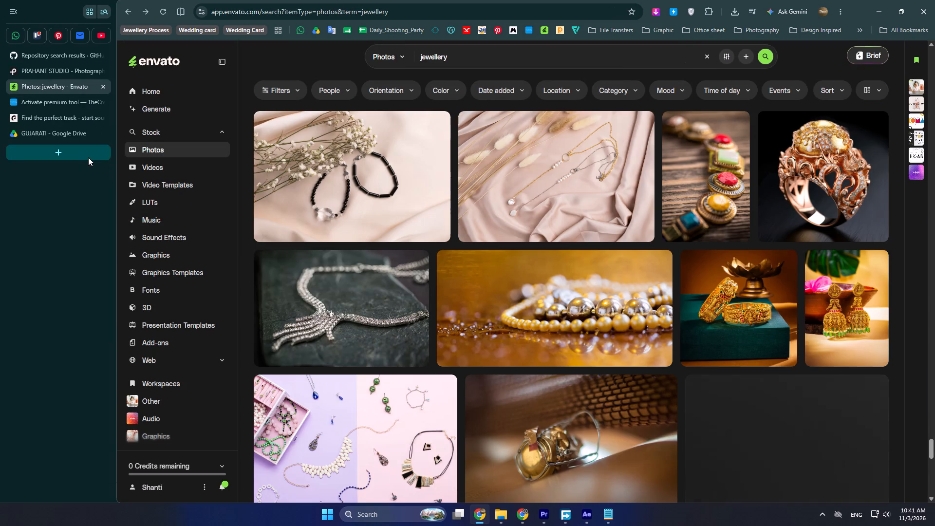
{"action": "left_click", "coordinate": [68, 140]}
{"action": "key", "text": "ctrl+w"}
Return to After Effects and change the Color value in the specification row to D.
{"action": "key", "text": "alt+Tab"}
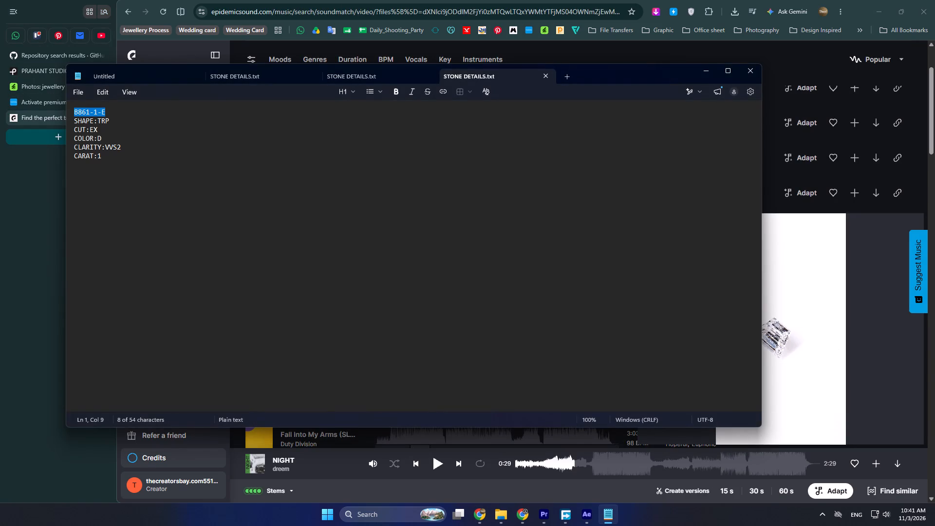
{"action": "key", "text": "alt+Tab"}
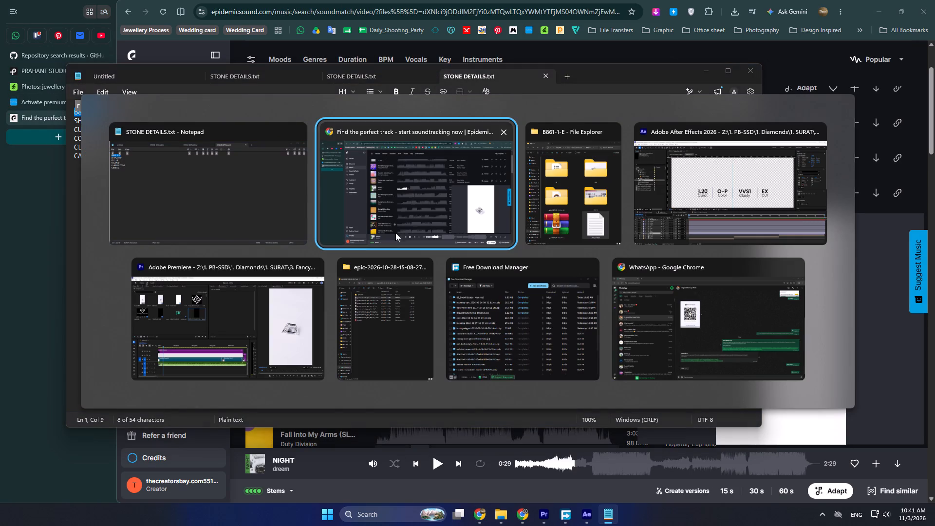
{"action": "left_click", "coordinate": [695, 159], "text": "alt"}
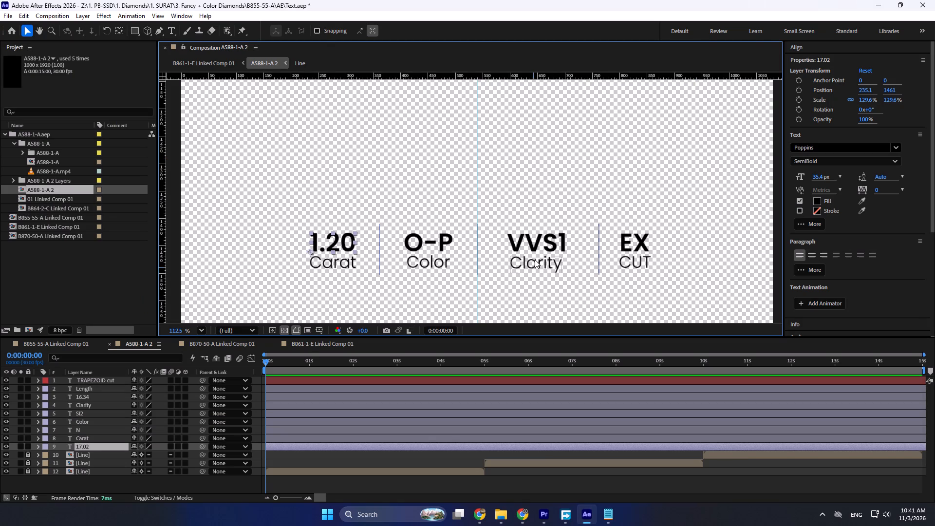
{"action": "left_click", "coordinate": [531, 243]}
{"action": "double_click", "coordinate": [427, 243]}
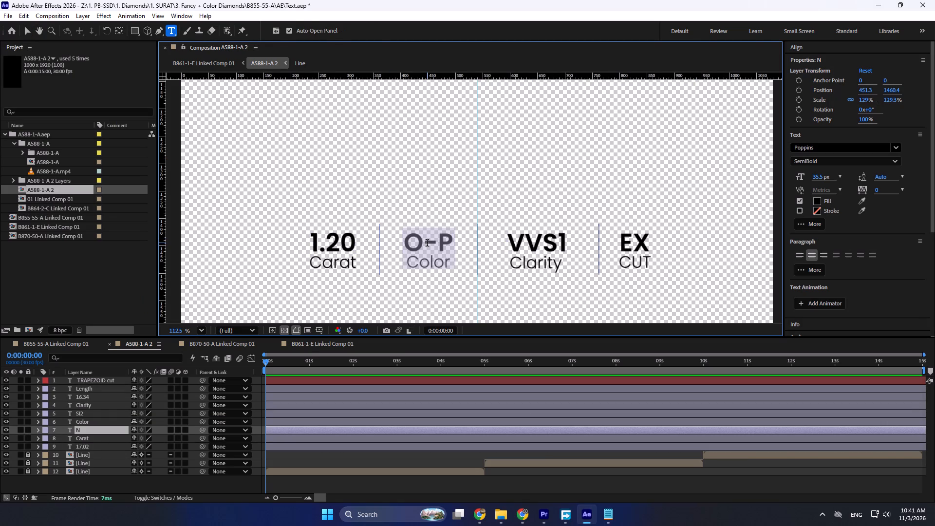
{"action": "key", "text": "shift+d"}
{"action": "key", "text": "Return"}
Check the clarity in the stone details and change the Clarity value in the specification row to VVS2.
{"action": "left_click", "coordinate": [541, 243]}
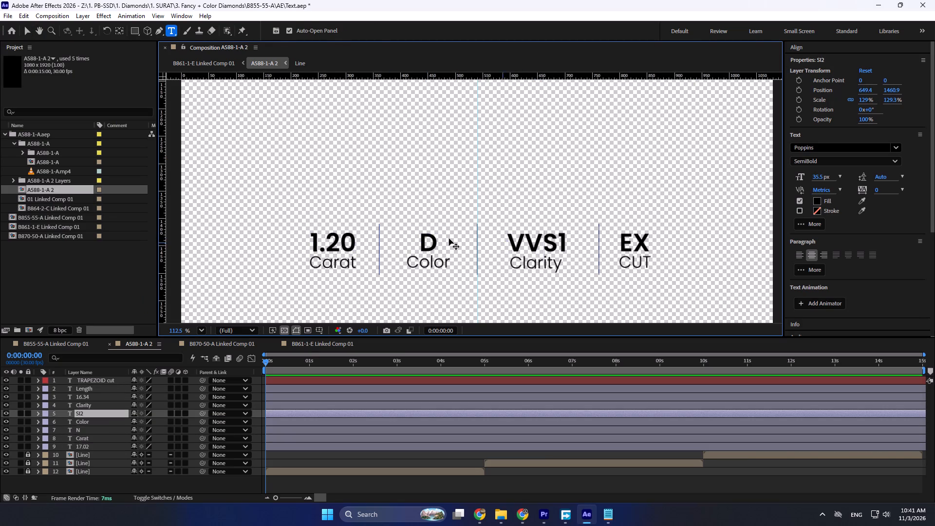
{"action": "left_click", "coordinate": [329, 243]}
{"action": "key", "text": "Return"}
{"action": "key", "text": "alt+Tab"}
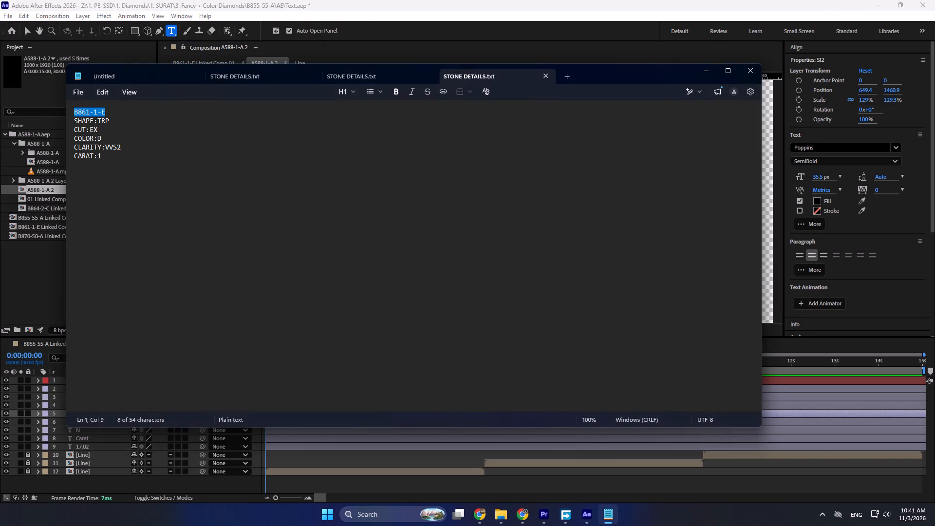
{"action": "key", "text": "alt+Tab"}
{"action": "left_click", "coordinate": [552, 242]}
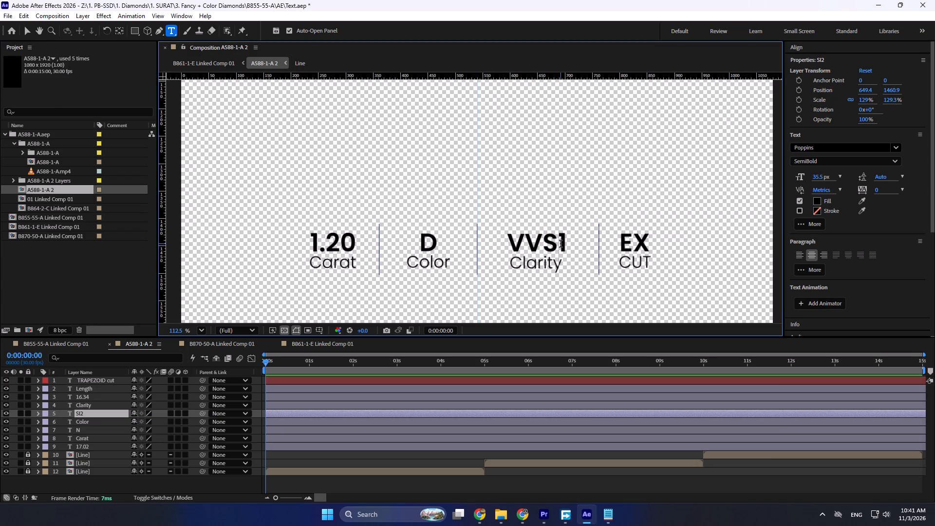
{"action": "left_click_drag", "start_coordinate": [561, 243], "coordinate": [596, 244]}
{"action": "key", "text": "2"}
{"action": "key", "text": "Return"}
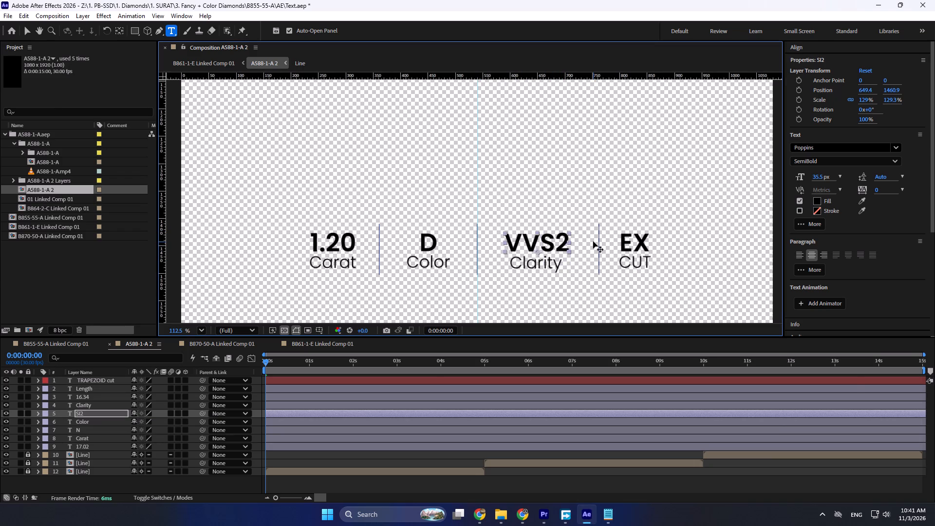
Check the carat in the stone details and shorten the Carat value in the specification row to 1.
{"action": "key", "text": "alt+Tab"}
{"action": "key", "text": "alt+Tab"}
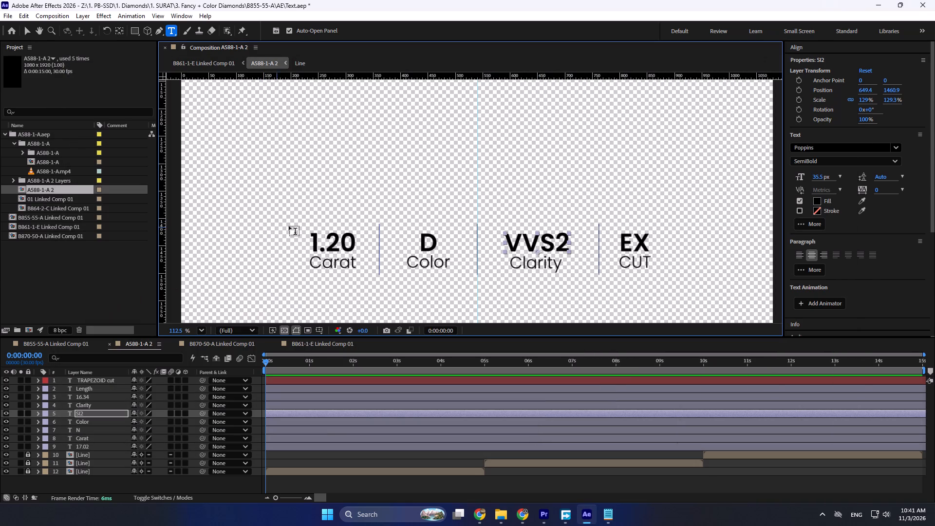
{"action": "left_click_drag", "start_coordinate": [326, 237], "coordinate": [395, 236]}
{"action": "key", "text": "BackSpace"}
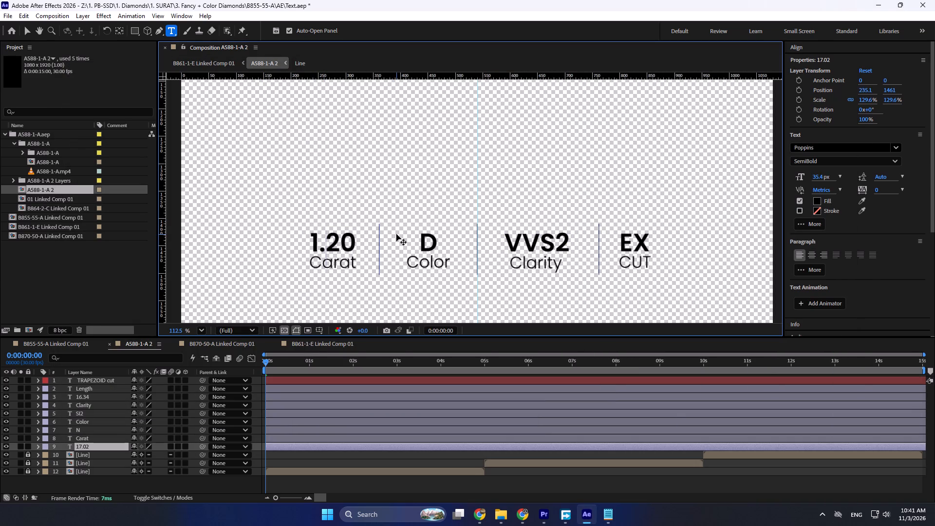
{"action": "key", "text": "BackSpace"}
{"action": "key", "text": "Return"}
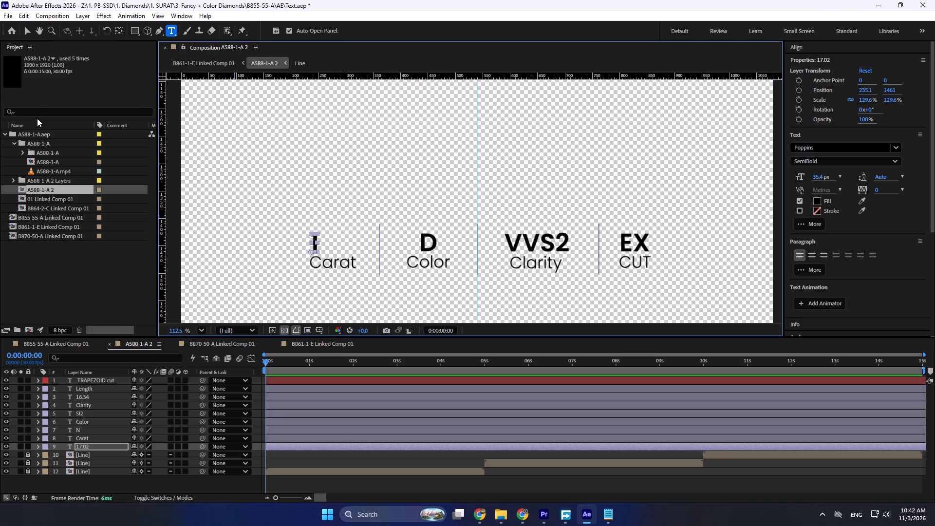
{"action": "left_click", "coordinate": [27, 31]}
{"action": "left_click", "coordinate": [315, 138]}
Centre the carat value 1 and its Carat label horizontally on each other and shift the pair toward the first divider line.
{"action": "left_click_drag", "start_coordinate": [356, 185], "coordinate": [294, 296]}
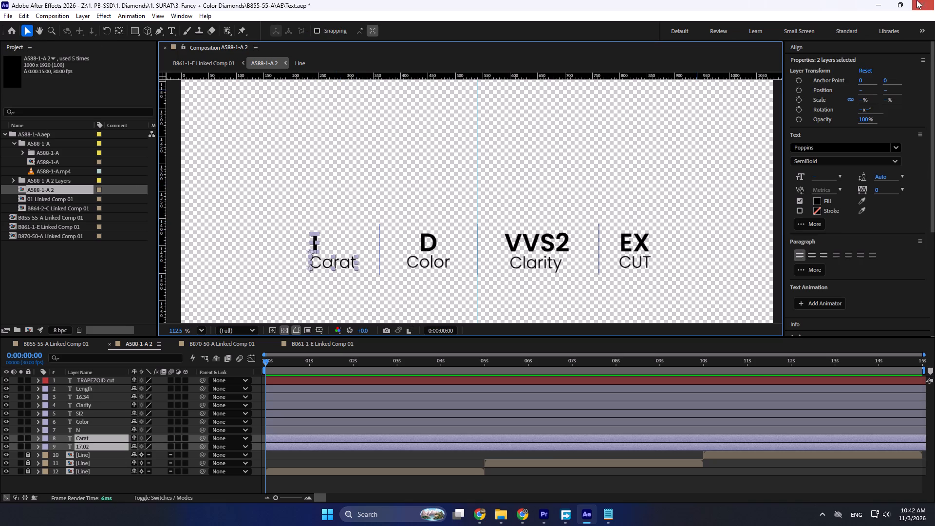
{"action": "left_click", "coordinate": [813, 46]}
{"action": "left_click", "coordinate": [806, 78]}
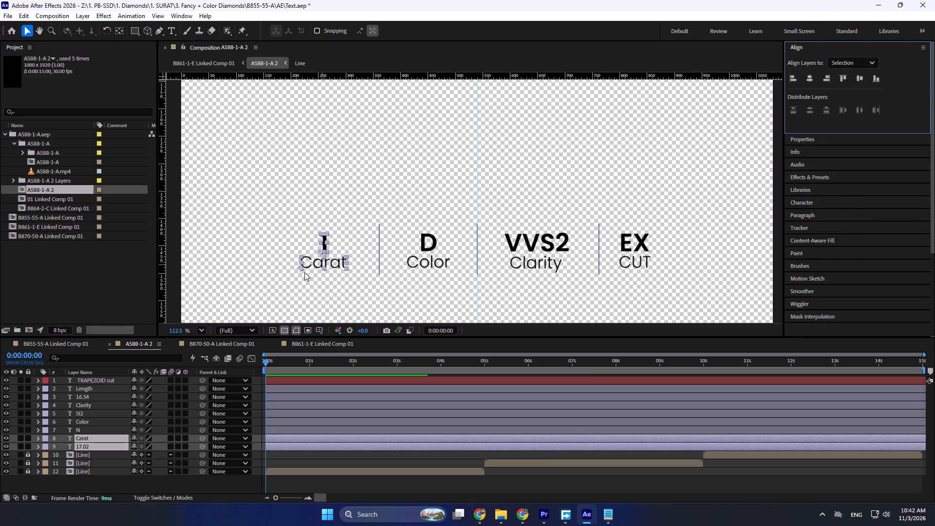
{"action": "left_click_drag", "start_coordinate": [328, 261], "coordinate": [347, 257]}
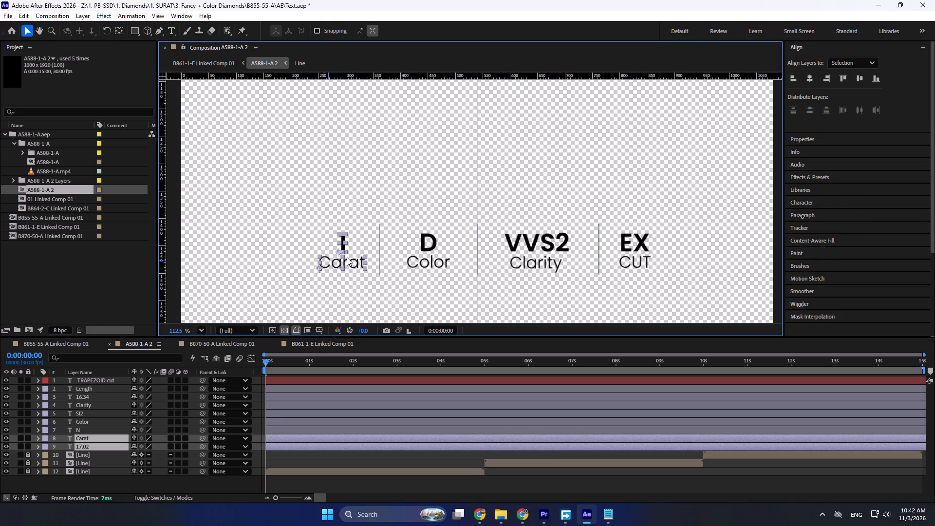
Nudge the carat value 1 and its Carat label slightly away from the first divider line.
{"action": "left_click_drag", "start_coordinate": [347, 257], "coordinate": [344, 257]}
{"action": "left_click", "coordinate": [561, 296]}
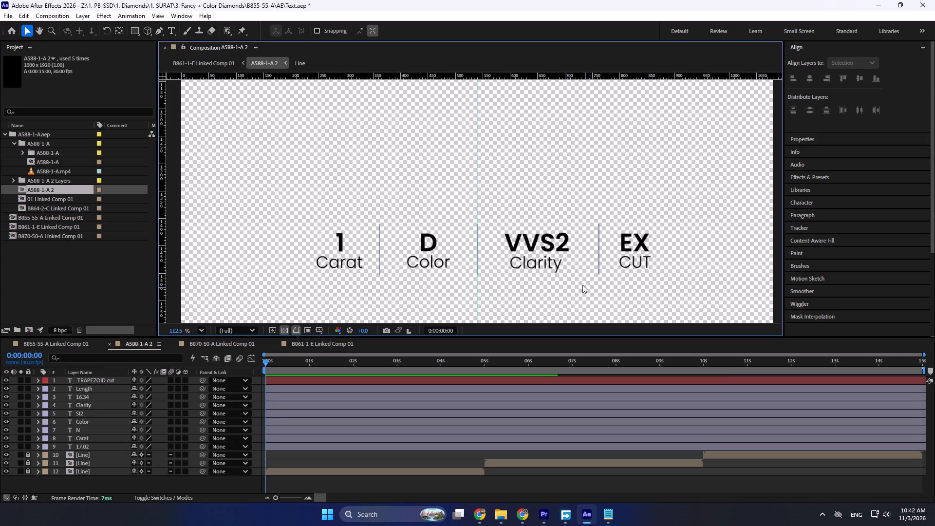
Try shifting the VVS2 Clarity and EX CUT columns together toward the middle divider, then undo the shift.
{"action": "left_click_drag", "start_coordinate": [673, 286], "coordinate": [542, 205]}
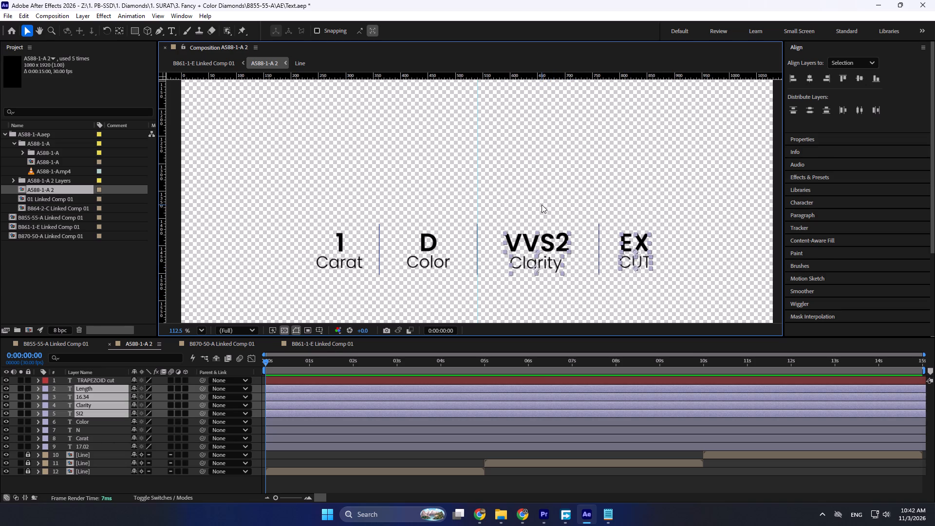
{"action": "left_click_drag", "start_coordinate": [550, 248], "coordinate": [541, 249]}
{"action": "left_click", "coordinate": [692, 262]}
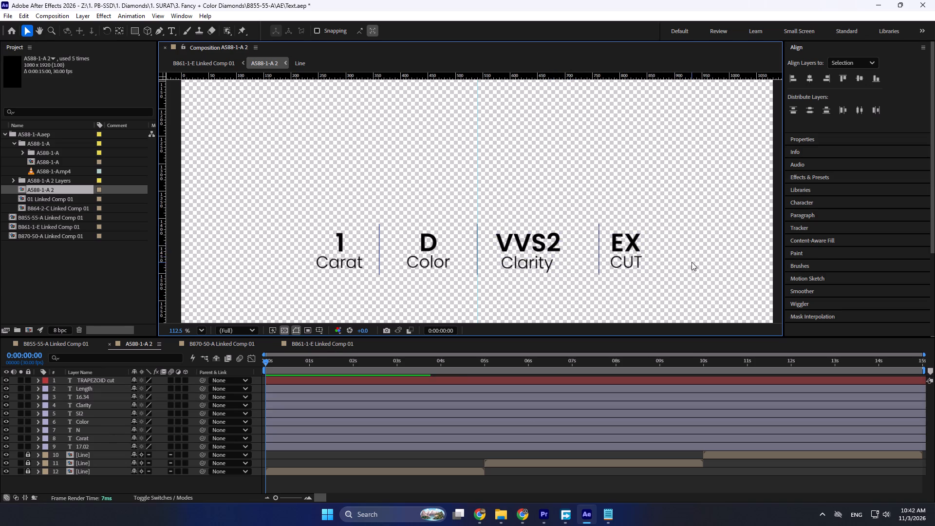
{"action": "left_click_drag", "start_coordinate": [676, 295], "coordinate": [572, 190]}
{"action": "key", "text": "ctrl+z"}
Move the carat value 1 and its Carat label slightly farther away from the first divider line.
{"action": "left_click", "coordinate": [694, 211]}
{"action": "scroll", "coordinate": [392, 287], "scroll_direction": "down", "scroll_amount": 6}
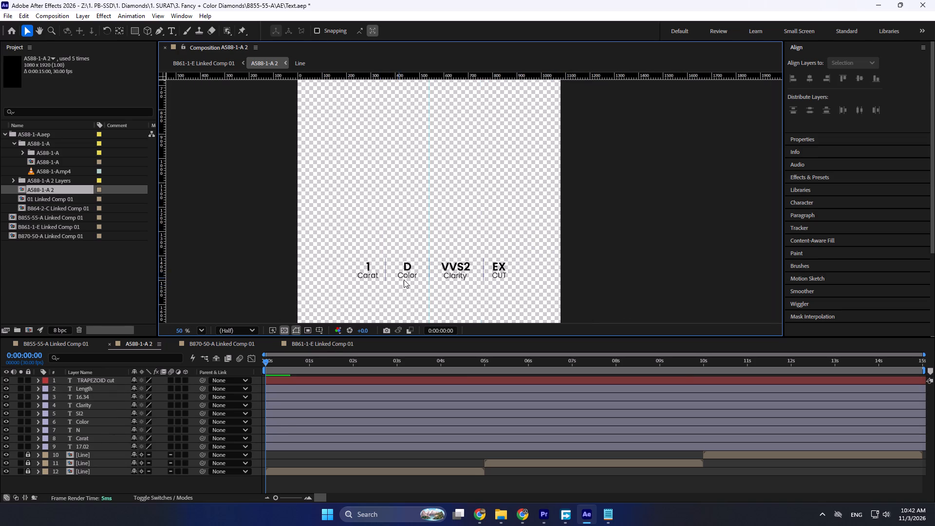
{"action": "left_click", "coordinate": [605, 259]}
{"action": "scroll", "coordinate": [396, 269], "scroll_direction": "up", "scroll_amount": 10}
{"action": "left_click_drag", "start_coordinate": [279, 250], "coordinate": [355, 316]}
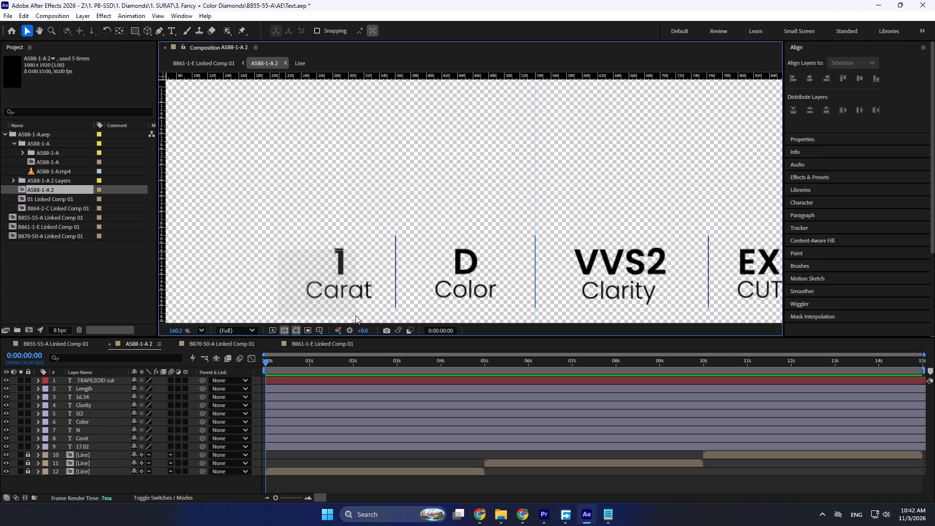
{"action": "left_click", "coordinate": [351, 295]}
{"action": "left_click", "coordinate": [375, 198]}
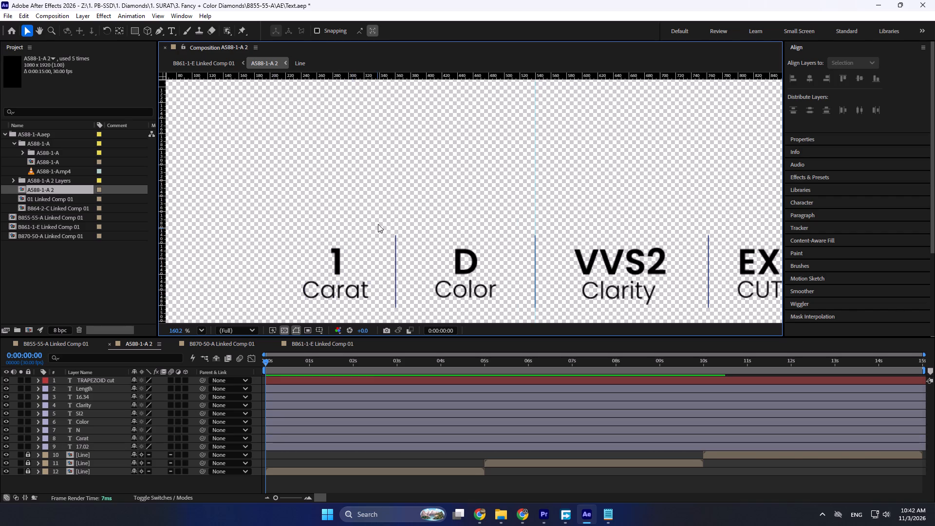
Unlock the three Line layers and delete the two that start at 5 s and 10 s.
{"action": "scroll", "coordinate": [373, 224], "scroll_direction": "down", "scroll_amount": 2}
{"action": "scroll", "coordinate": [400, 262], "scroll_direction": "up", "scroll_amount": 4}
{"action": "left_click", "coordinate": [383, 265]}
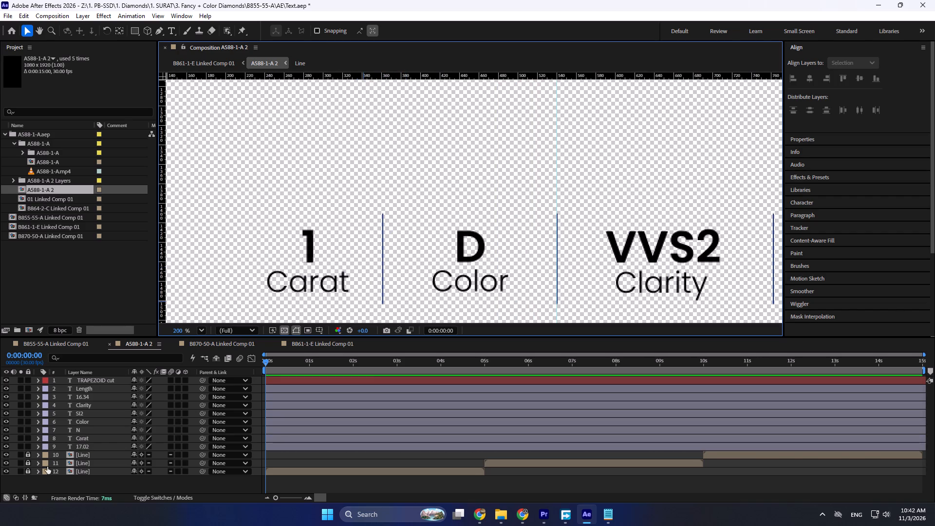
{"action": "left_click", "coordinate": [26, 454]}
{"action": "left_click", "coordinate": [29, 462]}
{"action": "left_click", "coordinate": [27, 470]}
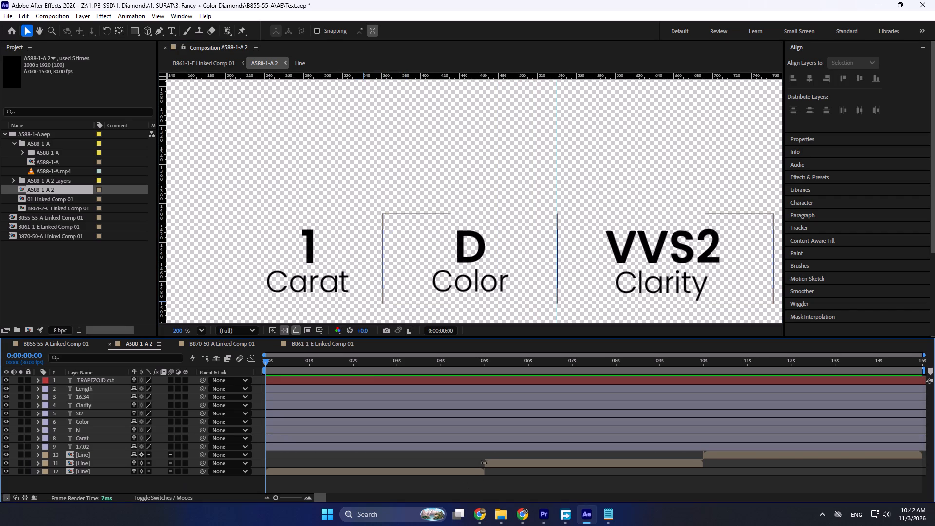
{"action": "left_click", "coordinate": [487, 464]}
{"action": "left_click", "coordinate": [713, 451], "text": "shift"}
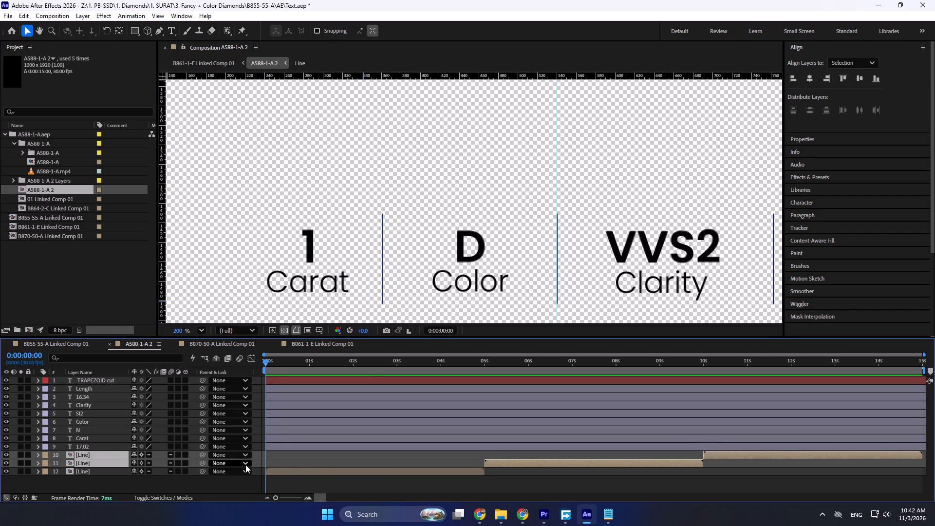
{"action": "key", "text": "Delete"}
Open the nested composition of the remaining Line layer and bring its divider lines into view.
{"action": "left_click", "coordinate": [293, 456]}
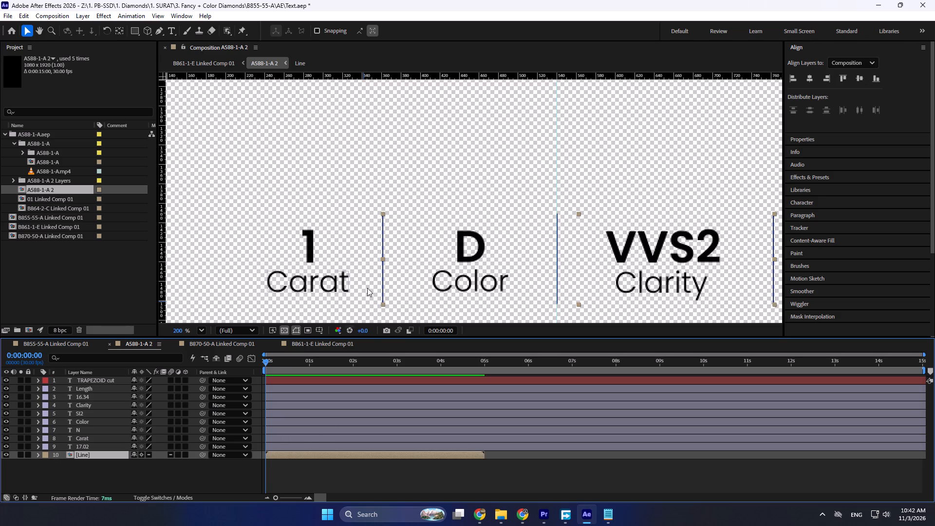
{"action": "scroll", "coordinate": [384, 303], "scroll_direction": "up", "scroll_amount": 2}
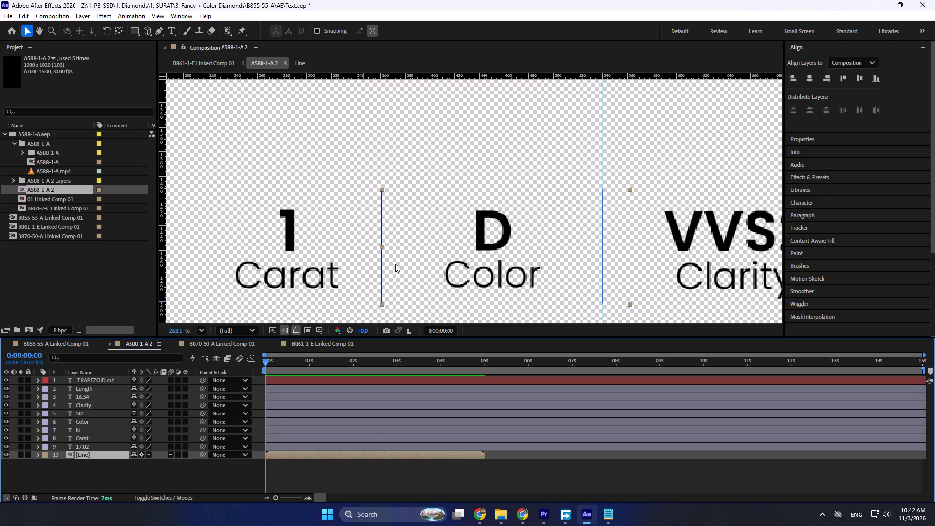
{"action": "double_click", "coordinate": [346, 453]}
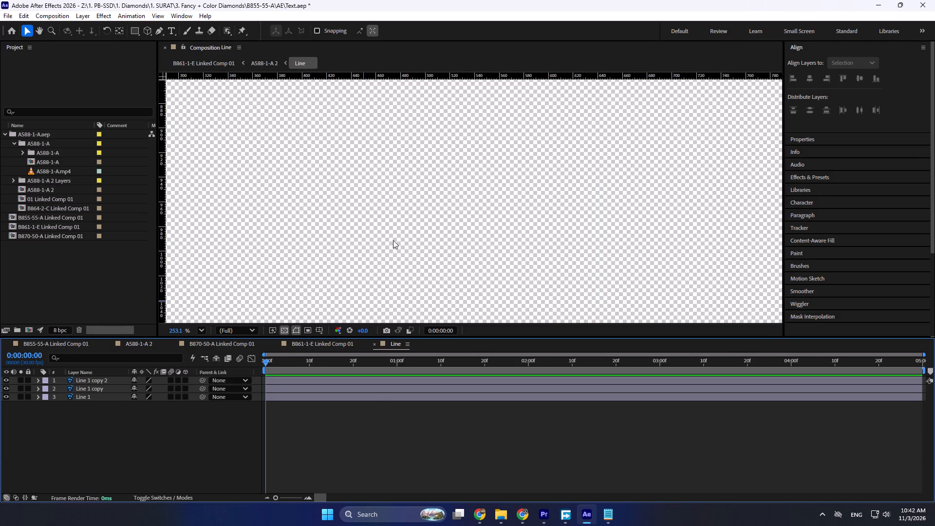
{"action": "scroll", "coordinate": [392, 241], "scroll_direction": "down", "scroll_amount": 18}
{"action": "scroll", "coordinate": [399, 224], "scroll_direction": "down", "scroll_amount": 6}
{"action": "scroll", "coordinate": [393, 255], "scroll_direction": "up", "scroll_amount": 14}
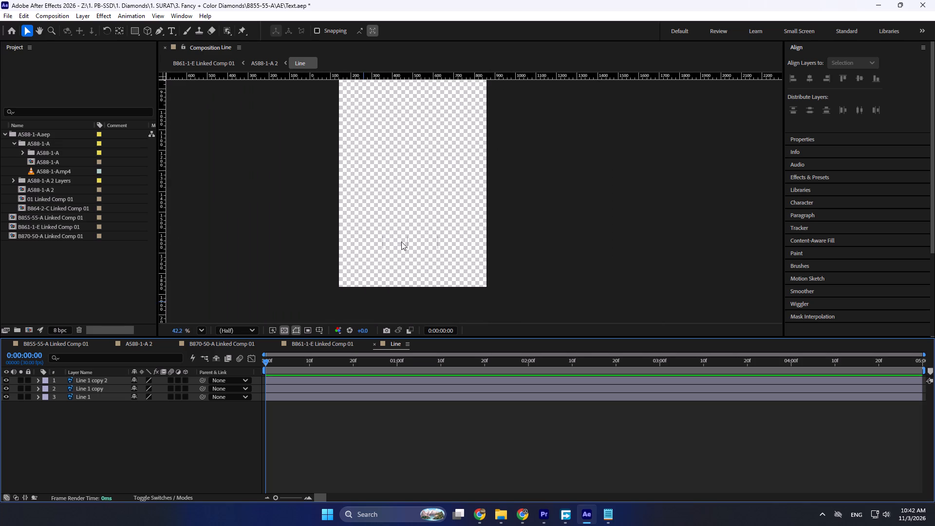
{"action": "scroll", "coordinate": [401, 242], "scroll_direction": "up", "scroll_amount": 4}
Shift the first divider, Line 1, about 7 px toward the middle divider.
{"action": "left_click_drag", "start_coordinate": [298, 189], "coordinate": [375, 297]}
{"action": "scroll", "coordinate": [338, 216], "scroll_direction": "up", "scroll_amount": 12}
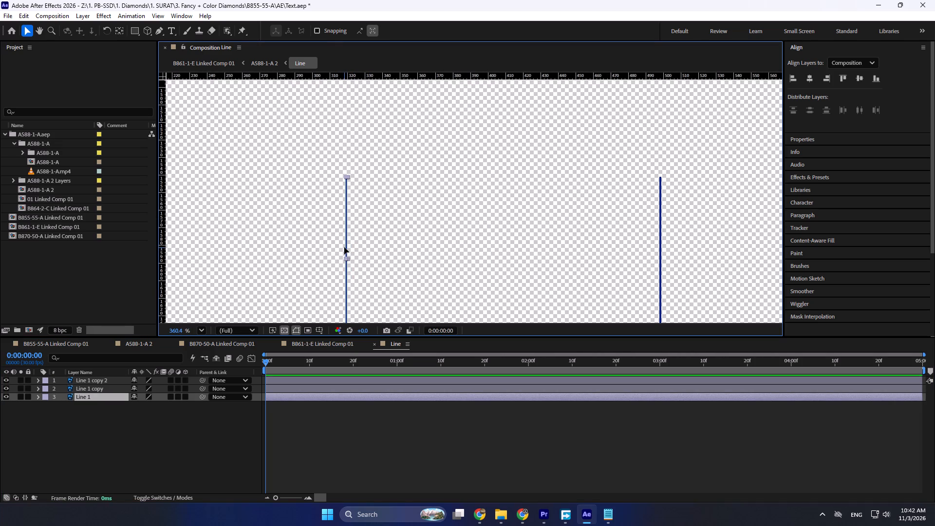
{"action": "left_click_drag", "start_coordinate": [346, 249], "coordinate": [357, 249]}
{"action": "key", "text": "ctrl+z"}
{"action": "scroll", "coordinate": [356, 250], "scroll_direction": "down", "scroll_amount": 1}
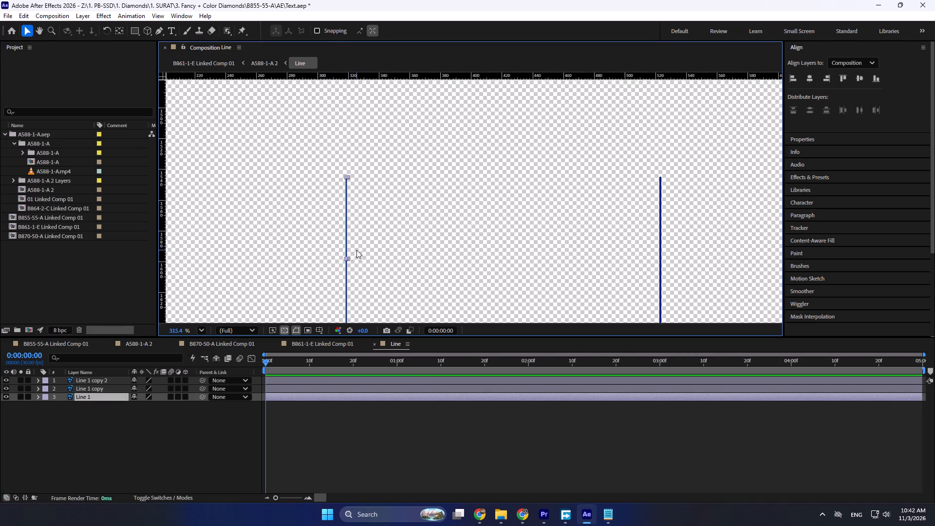
{"action": "scroll", "coordinate": [356, 250], "scroll_direction": "down", "scroll_amount": 2}
{"action": "scroll", "coordinate": [349, 259], "scroll_direction": "up", "scroll_amount": 17}
{"action": "left_click_drag", "start_coordinate": [348, 238], "coordinate": [359, 239]}
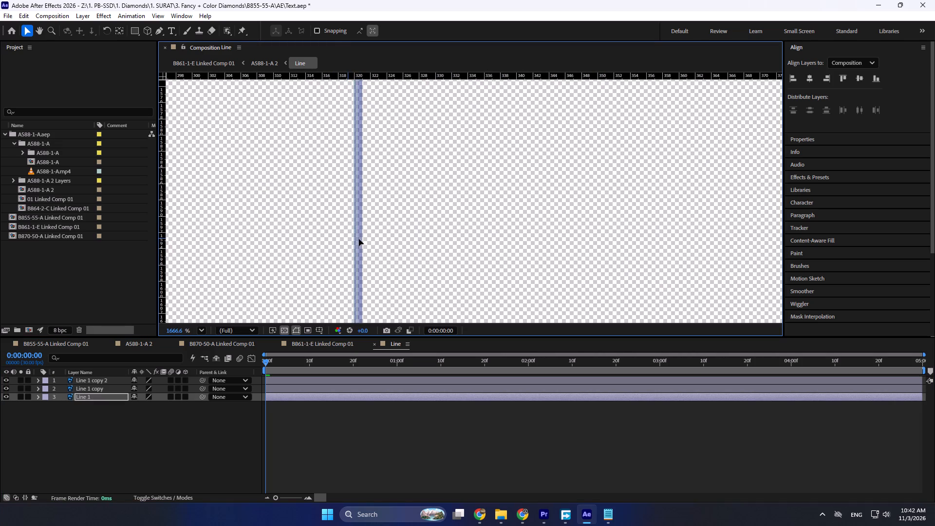
{"action": "key", "text": "ctrl+z"}
{"action": "left_click_drag", "start_coordinate": [351, 249], "coordinate": [406, 250]}
{"action": "scroll", "coordinate": [346, 273], "scroll_direction": "down", "scroll_amount": 6}
Check the divider spacing across the specification row in B861-1-E Linked Comp 01.
{"action": "left_click", "coordinate": [318, 344]}
{"action": "scroll", "coordinate": [421, 205], "scroll_direction": "down", "scroll_amount": 3}
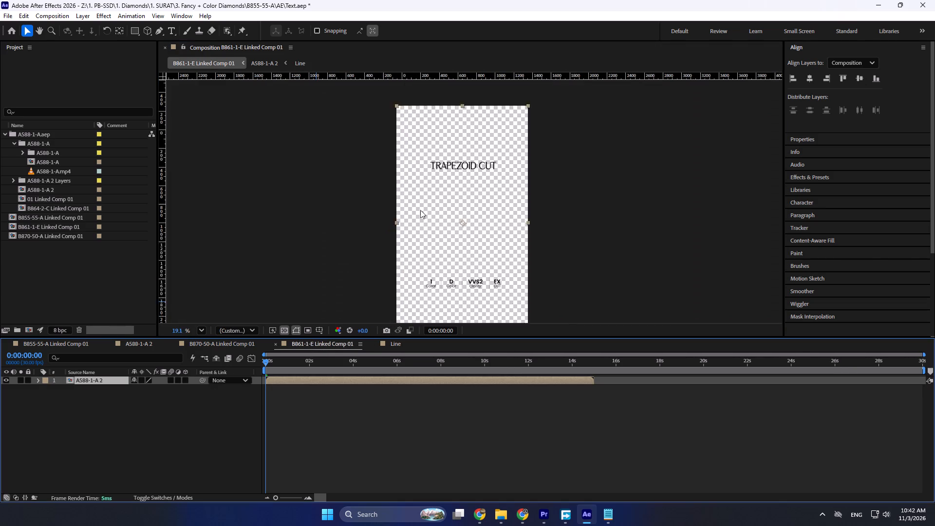
{"action": "scroll", "coordinate": [420, 210], "scroll_direction": "down", "scroll_amount": 2}
{"action": "scroll", "coordinate": [446, 283], "scroll_direction": "up", "scroll_amount": 19}
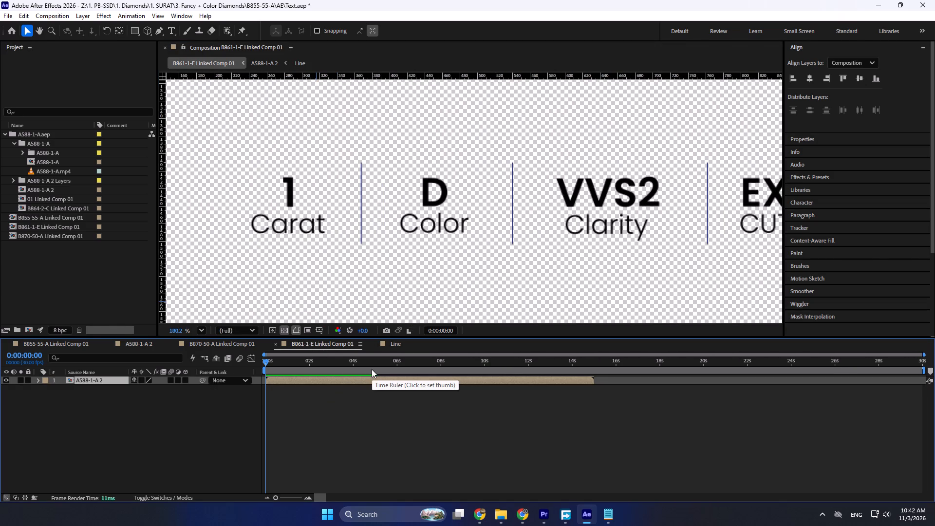
{"action": "scroll", "coordinate": [392, 208], "scroll_direction": "down", "scroll_amount": 4}
{"action": "scroll", "coordinate": [601, 170], "scroll_direction": "up", "scroll_amount": 5}
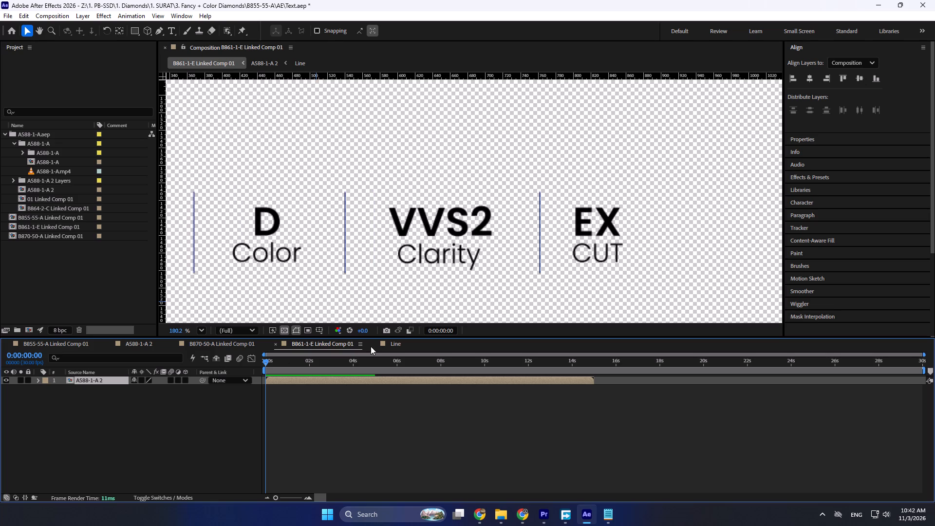
In the Line composition, shift the last divider, Line 1 copy 2, about 11 px toward the middle divider.
{"action": "left_click", "coordinate": [389, 344]}
{"action": "scroll", "coordinate": [446, 190], "scroll_direction": "down", "scroll_amount": 14}
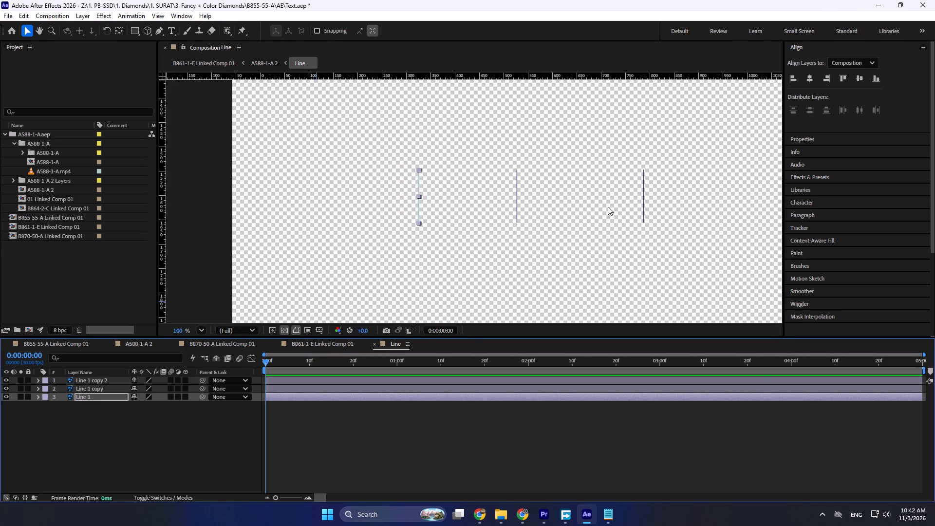
{"action": "scroll", "coordinate": [654, 172], "scroll_direction": "up", "scroll_amount": 6}
{"action": "left_click_drag", "start_coordinate": [548, 160], "coordinate": [624, 276]}
{"action": "scroll", "coordinate": [568, 174], "scroll_direction": "up", "scroll_amount": 12}
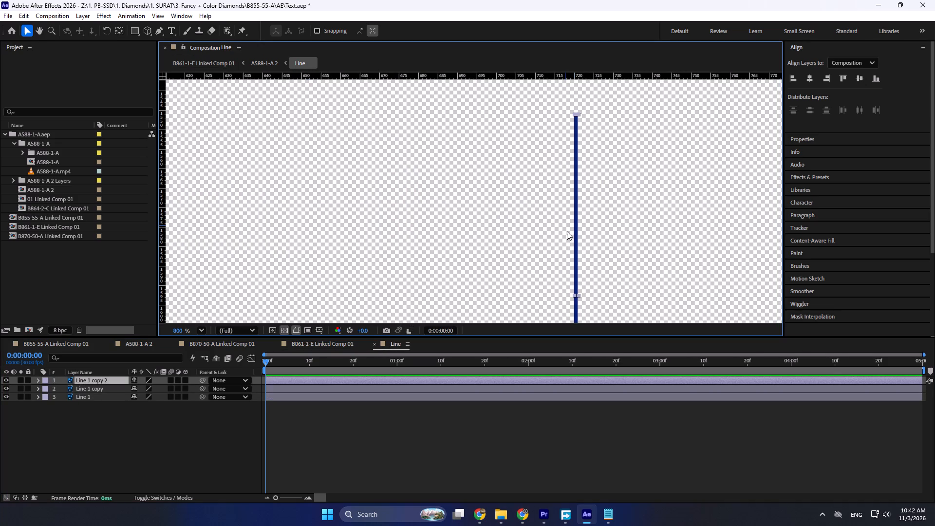
{"action": "left_click_drag", "start_coordinate": [576, 239], "coordinate": [523, 237]}
{"action": "key", "text": "ctrl+z"}
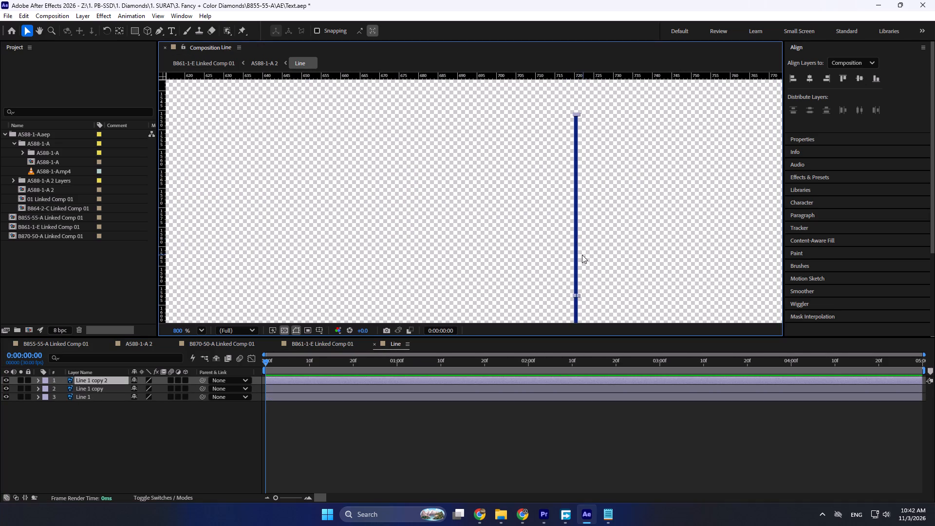
{"action": "left_click_drag", "start_coordinate": [577, 253], "coordinate": [559, 254]}
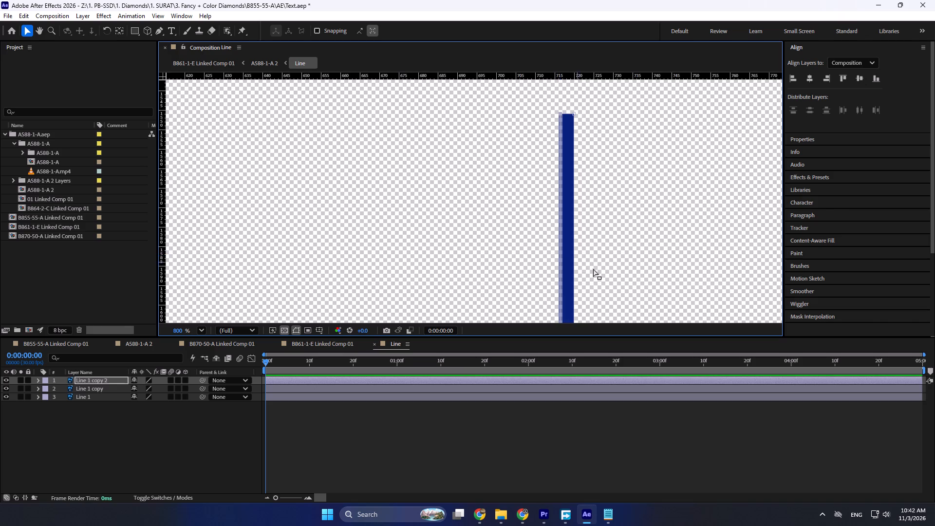
{"action": "key", "text": "ctrl+z"}
{"action": "scroll", "coordinate": [583, 264], "scroll_direction": "up", "scroll_amount": 7}
{"action": "left_click_drag", "start_coordinate": [569, 254], "coordinate": [492, 253]}
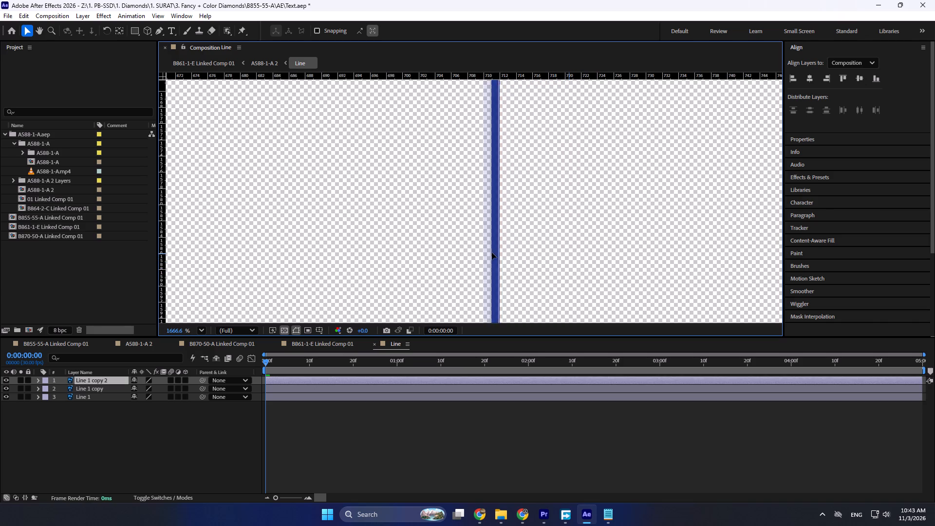
{"action": "left_click_drag", "start_coordinate": [492, 253], "coordinate": [481, 256]}
{"action": "left_click", "coordinate": [572, 265]}
Compare the specification row spacing in B861-1-E Linked Comp 01 and B870-50-A Linked Comp 01.
{"action": "key", "text": "alt+Tab"}
{"action": "key", "text": "alt+Tab"}
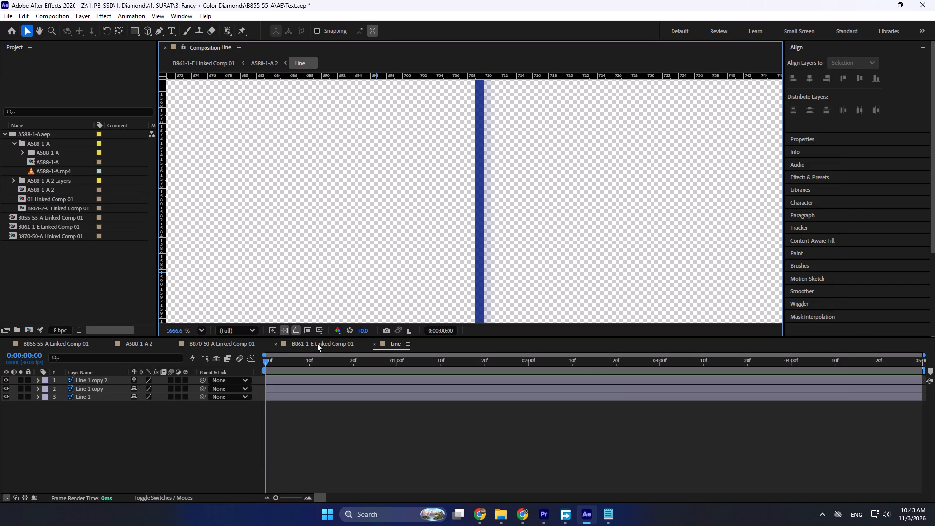
{"action": "left_click", "coordinate": [320, 341]}
{"action": "scroll", "coordinate": [532, 243], "scroll_direction": "down", "scroll_amount": 6}
{"action": "left_click", "coordinate": [528, 272]}
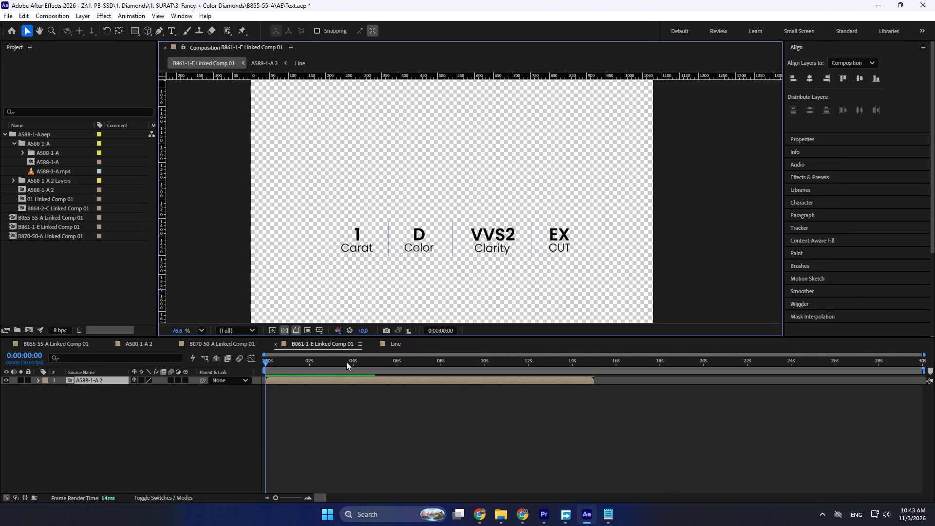
{"action": "left_click", "coordinate": [234, 346]}
{"action": "scroll", "coordinate": [515, 244], "scroll_direction": "up", "scroll_amount": 3}
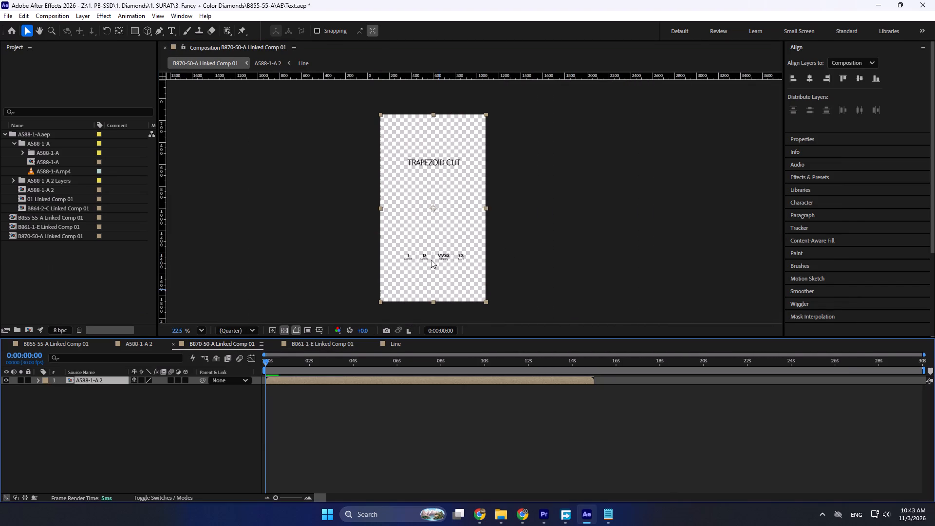
{"action": "scroll", "coordinate": [431, 260], "scroll_direction": "up", "scroll_amount": 16}
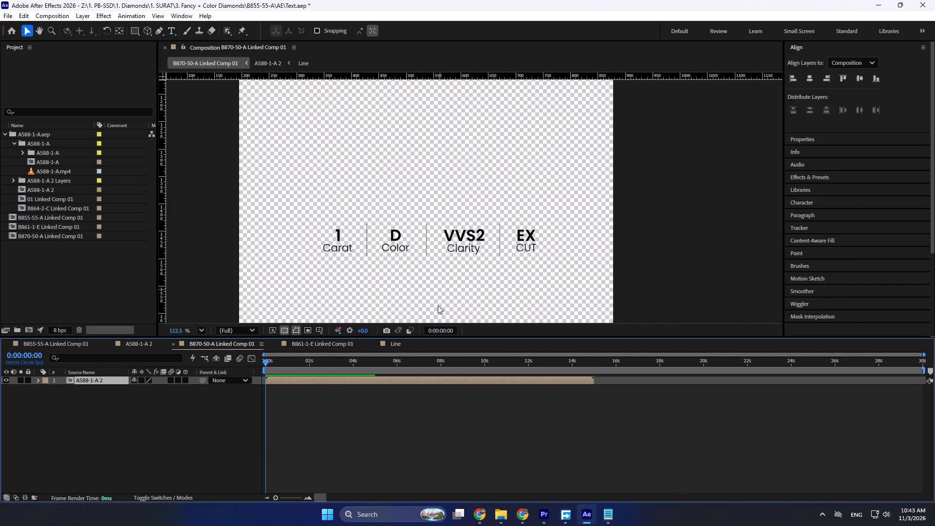
{"action": "scroll", "coordinate": [483, 229], "scroll_direction": "up", "scroll_amount": 4}
{"action": "scroll", "coordinate": [368, 282], "scroll_direction": "down", "scroll_amount": 5}
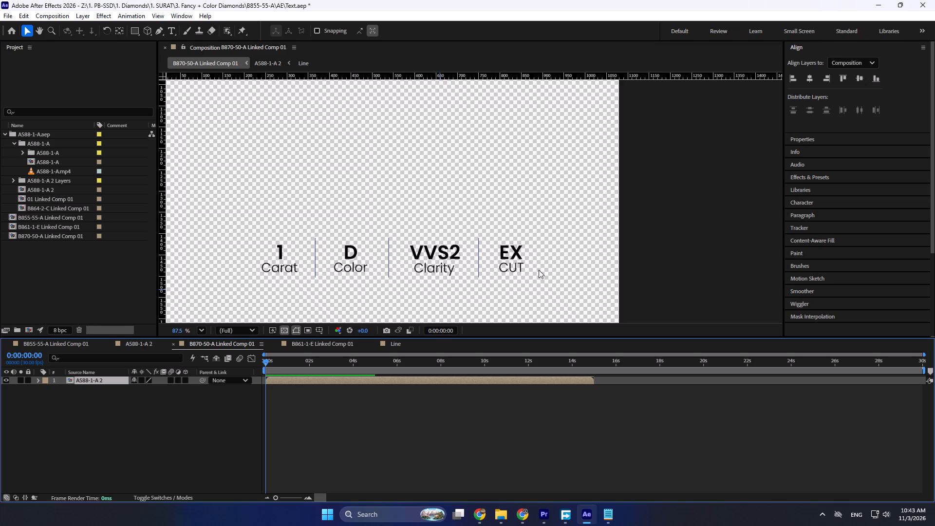
{"action": "scroll", "coordinate": [520, 267], "scroll_direction": "down", "scroll_amount": 6}
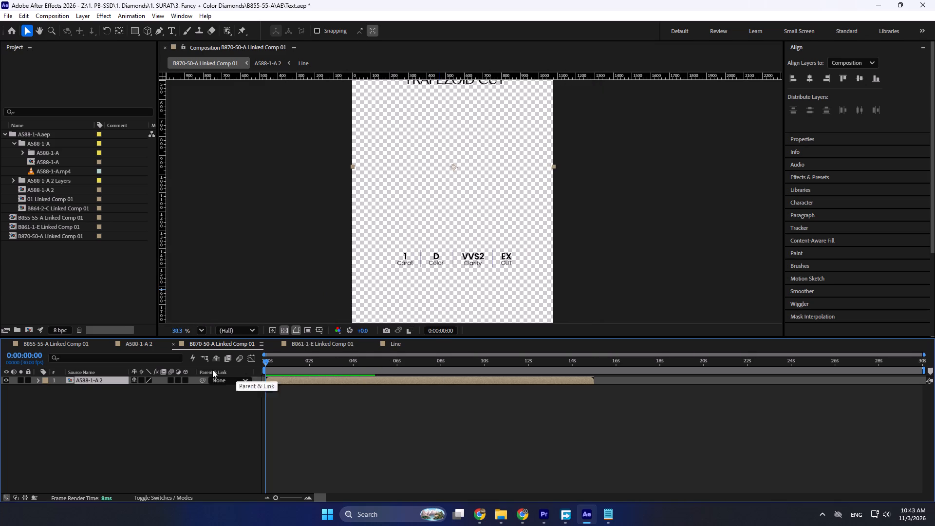
Return to the A588-1-A 2 composition and examine how the specification columns sit between the divider lines.
{"action": "left_click", "coordinate": [150, 341]}
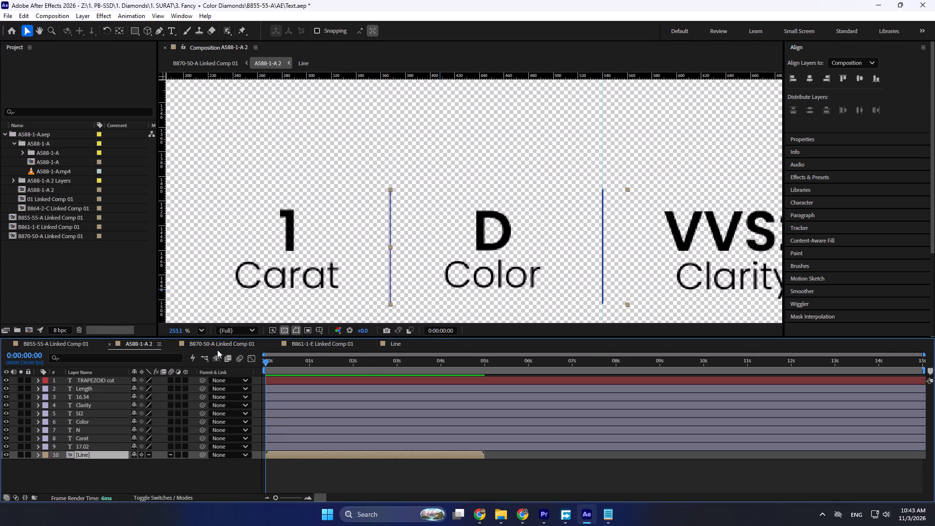
{"action": "left_click", "coordinate": [220, 348]}
{"action": "left_click", "coordinate": [141, 344]}
{"action": "scroll", "coordinate": [435, 184], "scroll_direction": "down", "scroll_amount": 6}
{"action": "scroll", "coordinate": [371, 270], "scroll_direction": "down", "scroll_amount": 3}
{"action": "left_click", "coordinate": [710, 241]}
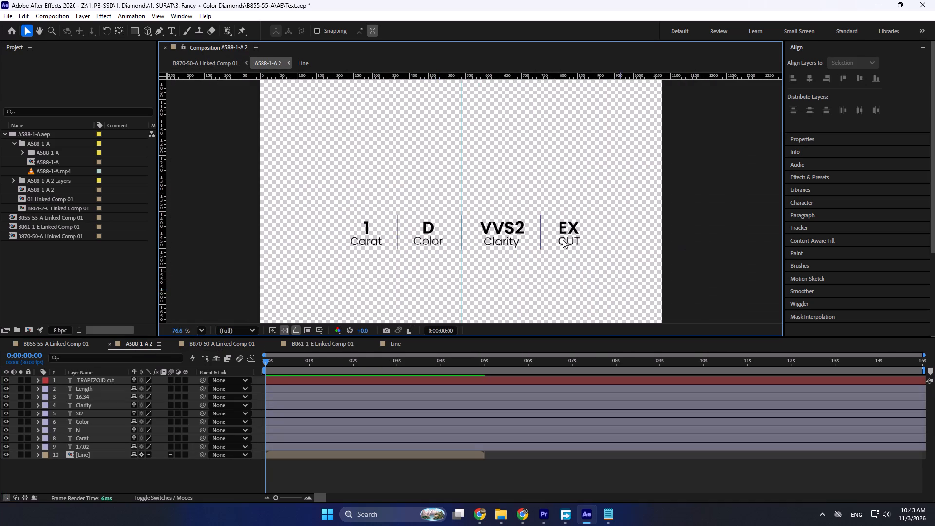
{"action": "scroll", "coordinate": [493, 231], "scroll_direction": "up", "scroll_amount": 6}
{"action": "scroll", "coordinate": [452, 232], "scroll_direction": "up", "scroll_amount": 1}
{"action": "scroll", "coordinate": [430, 233], "scroll_direction": "down", "scroll_amount": 3}
{"action": "scroll", "coordinate": [479, 237], "scroll_direction": "up", "scroll_amount": 5}
{"action": "scroll", "coordinate": [457, 199], "scroll_direction": "down", "scroll_amount": 7}
{"action": "scroll", "coordinate": [530, 259], "scroll_direction": "down", "scroll_amount": 4}
{"action": "left_click", "coordinate": [636, 269]}
{"action": "scroll", "coordinate": [507, 220], "scroll_direction": "up", "scroll_amount": 4}
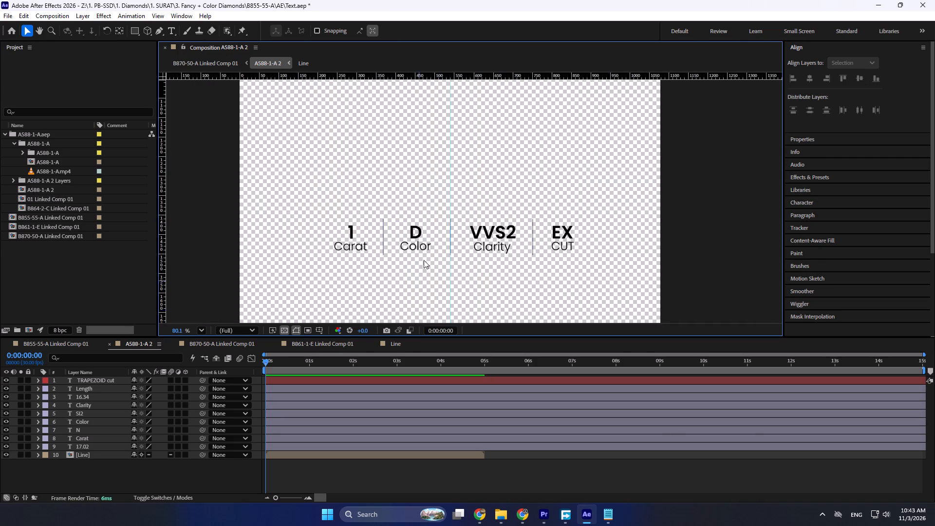
{"action": "scroll", "coordinate": [424, 253], "scroll_direction": "up", "scroll_amount": 5}
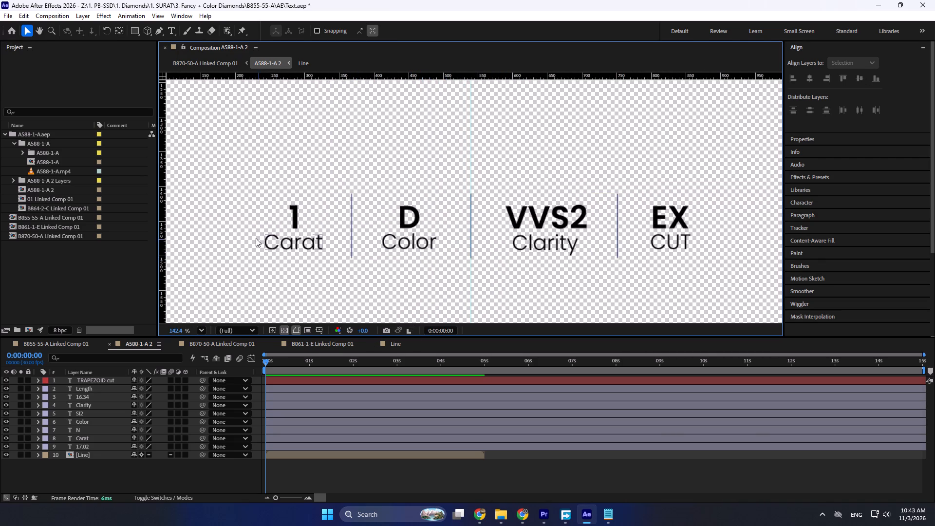
In A588-1-A 2, shift the EX value and its CUT label together about 7 px toward the last divider line.
{"action": "left_click", "coordinate": [668, 222]}
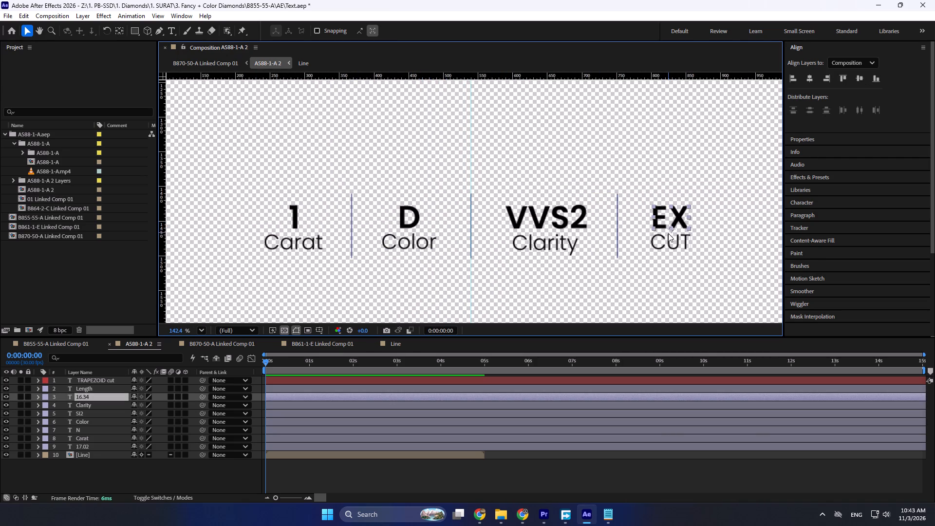
{"action": "left_click", "coordinate": [670, 241], "text": "shift"}
{"action": "scroll", "coordinate": [671, 233], "scroll_direction": "up", "scroll_amount": 5}
{"action": "left_click_drag", "start_coordinate": [682, 204], "coordinate": [666, 205]}
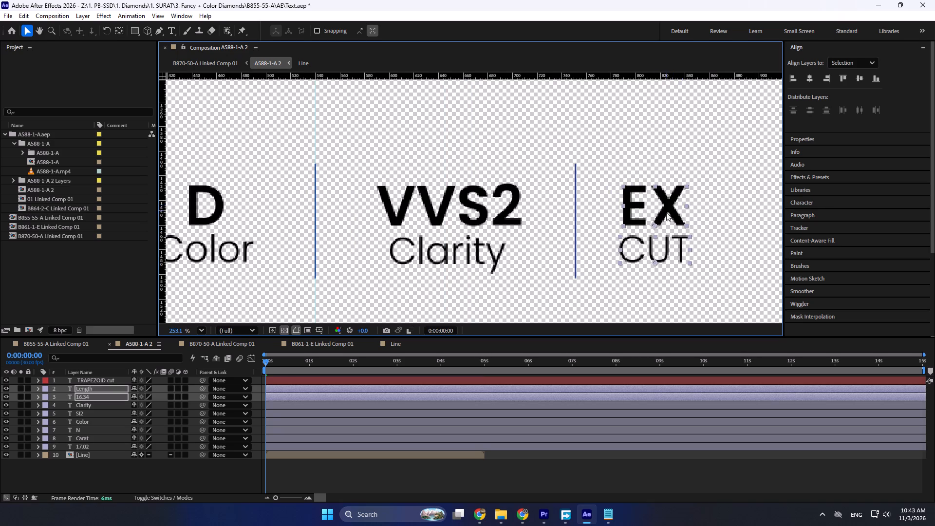
{"action": "scroll", "coordinate": [643, 221], "scroll_direction": "down", "scroll_amount": 13}
{"action": "left_click", "coordinate": [726, 259]}
{"action": "scroll", "coordinate": [606, 195], "scroll_direction": "up", "scroll_amount": 6}
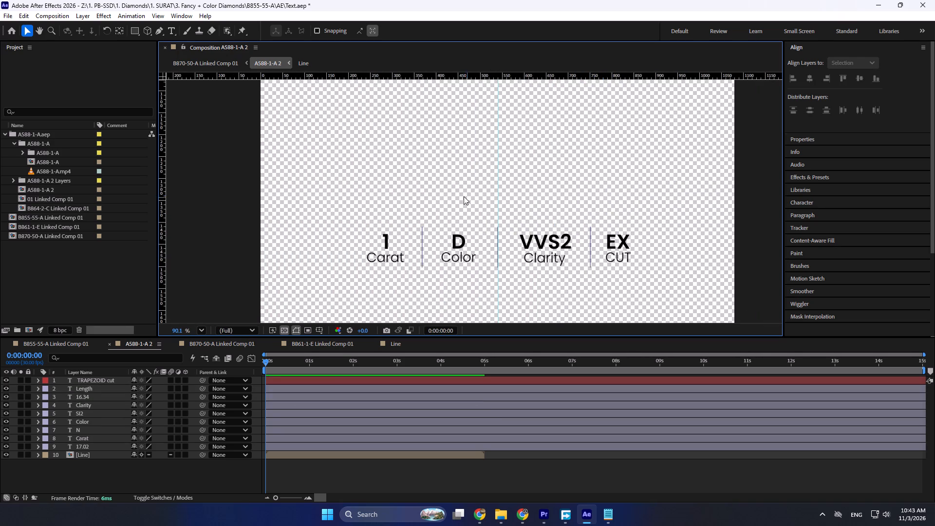
{"action": "scroll", "coordinate": [417, 199], "scroll_direction": "down", "scroll_amount": 12}
{"action": "scroll", "coordinate": [430, 105], "scroll_direction": "up", "scroll_amount": 6}
{"action": "scroll", "coordinate": [450, 191], "scroll_direction": "down", "scroll_amount": 5}
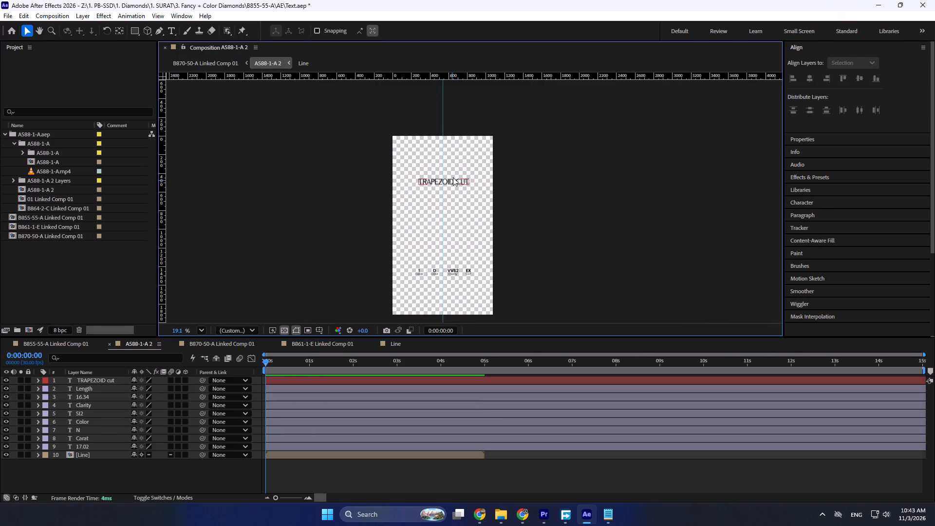
{"action": "scroll", "coordinate": [428, 250], "scroll_direction": "up", "scroll_amount": 3}
Duplicate the Line layer twice and place the copies end to end from 5 s and 10 s to cover the 15-second composition.
{"action": "left_click", "coordinate": [290, 455]}
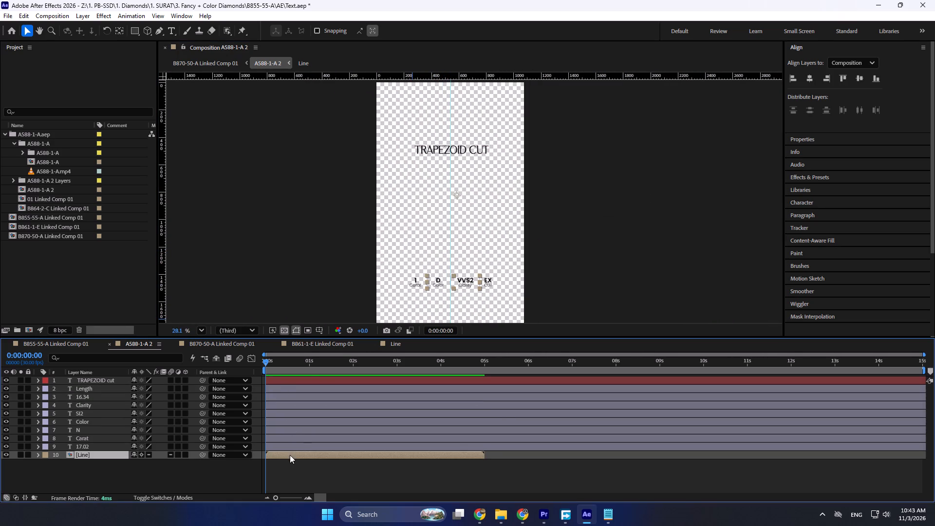
{"action": "key", "text": "ctrl+d"}
{"action": "key", "text": "ctrl+d"}
{"action": "left_click", "coordinate": [344, 465], "text": "shift"}
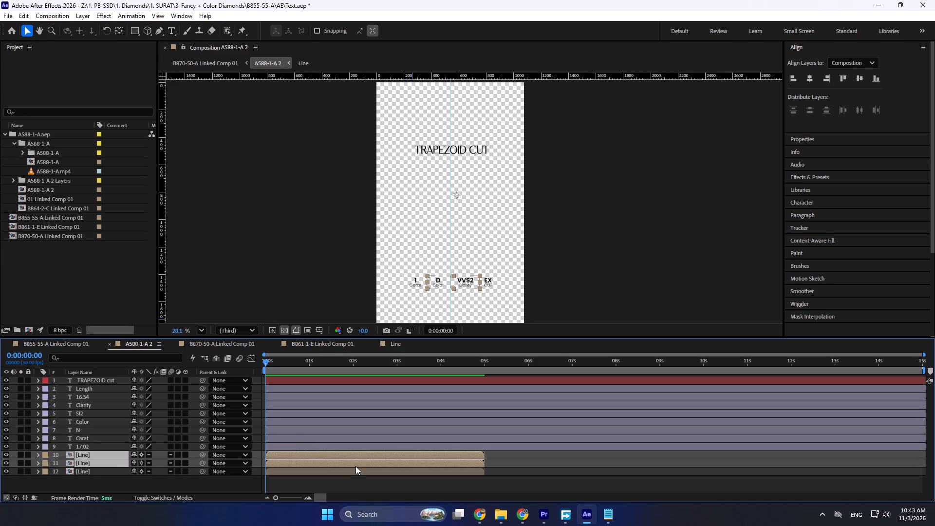
{"action": "left_click_drag", "start_coordinate": [338, 464], "coordinate": [553, 460]}
{"action": "left_click", "coordinate": [638, 491]}
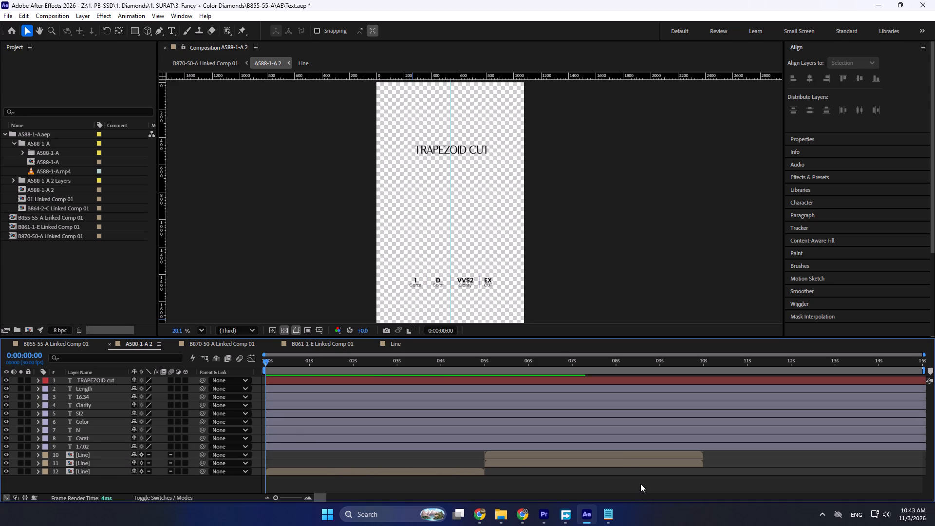
{"action": "left_click", "coordinate": [620, 456]}
{"action": "left_click_drag", "start_coordinate": [596, 454], "coordinate": [814, 450]}
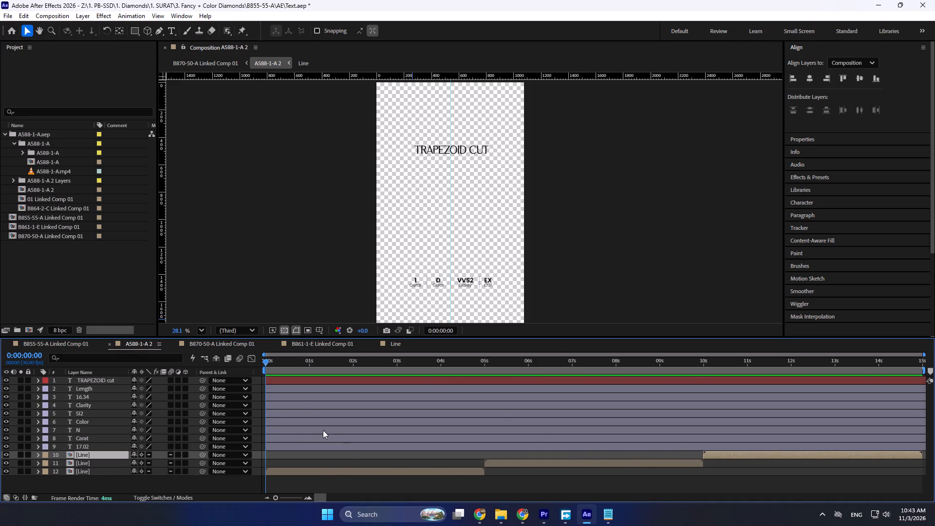
Check the title and specification row in B870-50-A Linked Comp 01.
{"action": "left_click", "coordinate": [106, 277]}
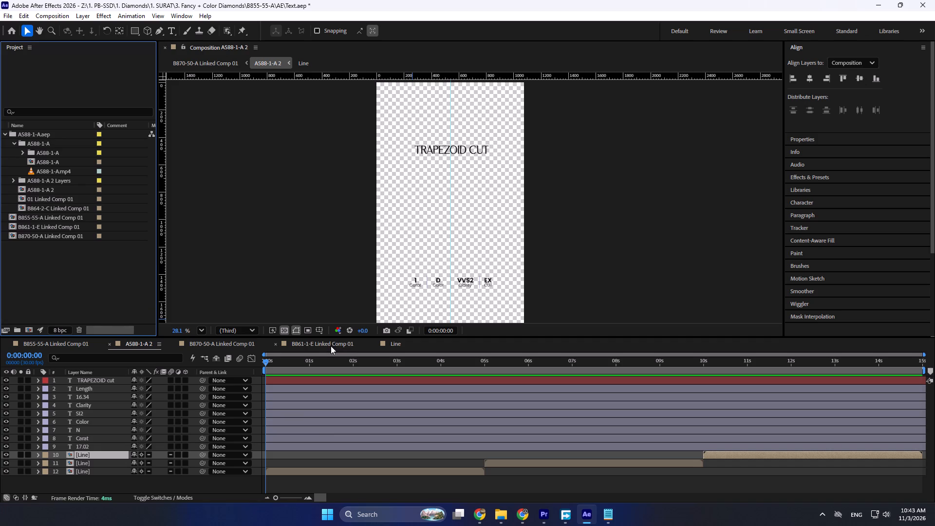
{"action": "left_click", "coordinate": [206, 344]}
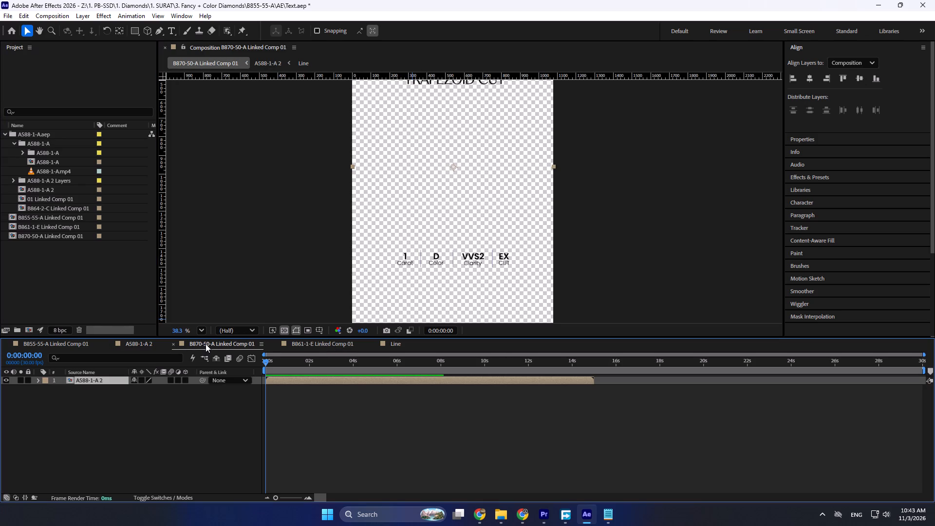
{"action": "scroll", "coordinate": [456, 252], "scroll_direction": "down", "scroll_amount": 6}
{"action": "scroll", "coordinate": [440, 203], "scroll_direction": "up", "scroll_amount": 6}
{"action": "left_click", "coordinate": [656, 289]}
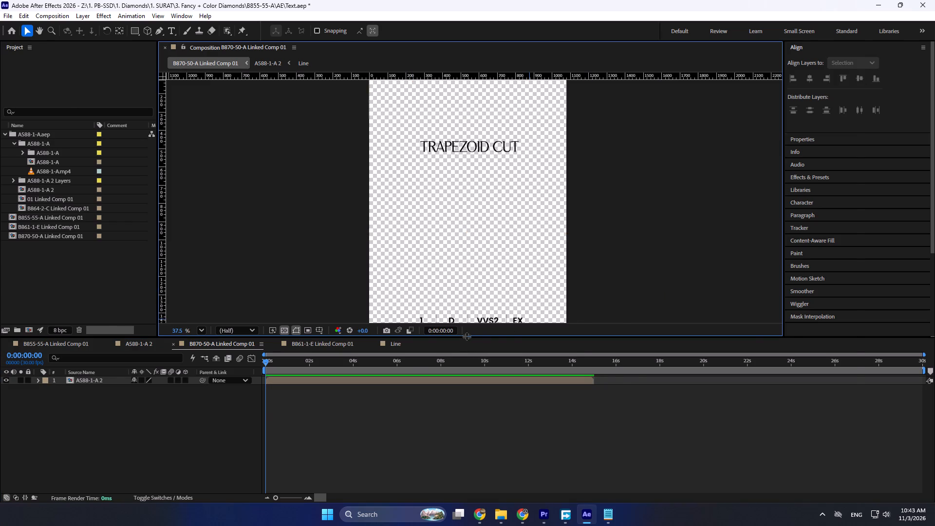
Close the STONE DETAILS notes window and switch to the B861-1-E project in Premiere.
{"action": "key", "text": "alt+Tab"}
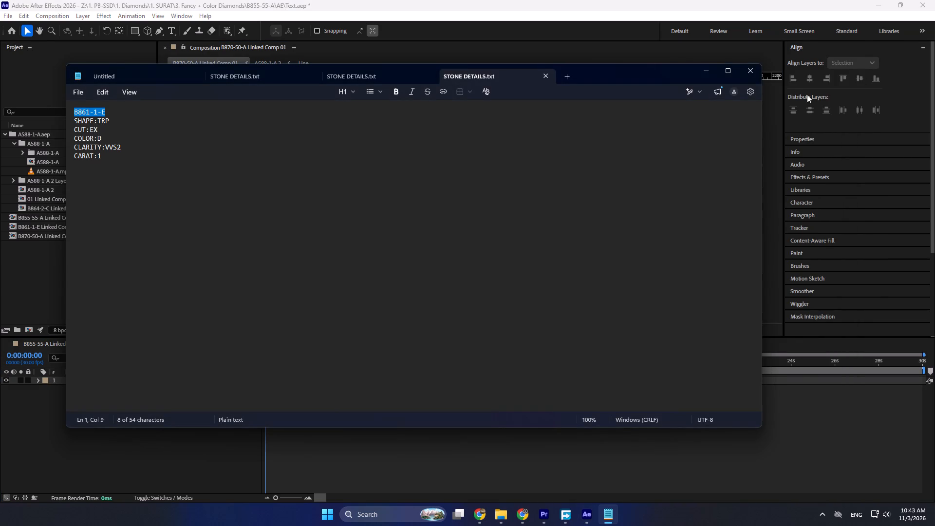
{"action": "left_click", "coordinate": [751, 68]}
{"action": "key", "text": "alt+Tab"}
{"action": "left_click", "coordinate": [594, 264], "text": "alt"}
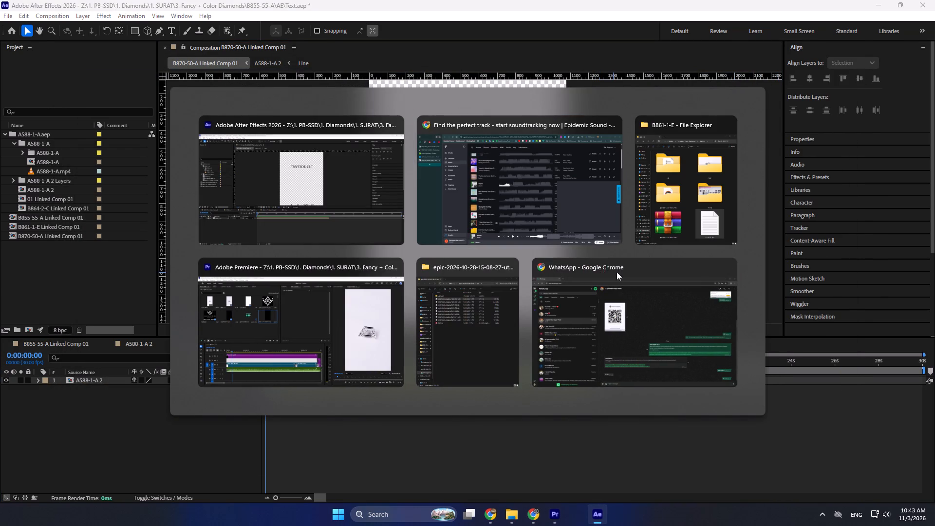
{"action": "left_click", "coordinate": [504, 269], "text": "alt"}
{"action": "left_click", "coordinate": [366, 319], "text": "alt"}
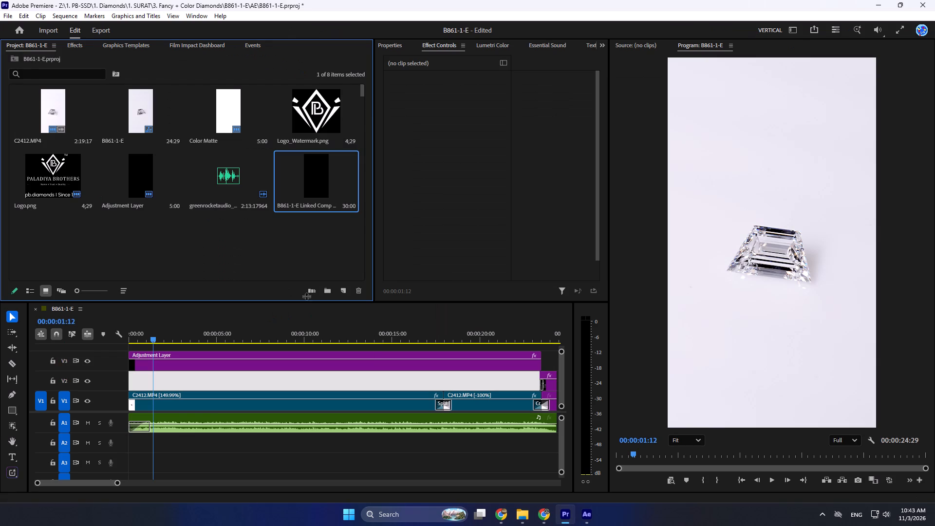
{"action": "left_click", "coordinate": [239, 248]}
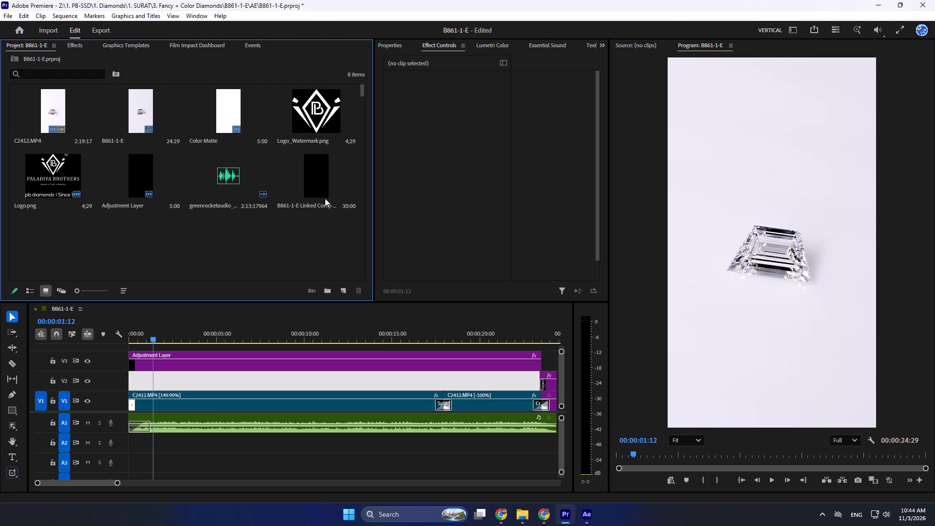
Add B861-1-E Linked Comp 01 to the sequence on a track above the Adjustment Layer, starting at about 4 s.
{"action": "left_click_drag", "start_coordinate": [304, 185], "coordinate": [206, 350]}
{"action": "scroll", "coordinate": [316, 415], "scroll_direction": "down", "scroll_amount": 10, "text": "alt"}
Scrub through the sequence, split the linked text clip at 00:00:19:05 and delete the part after the cut.
{"action": "left_click_drag", "start_coordinate": [163, 331], "coordinate": [174, 335]}
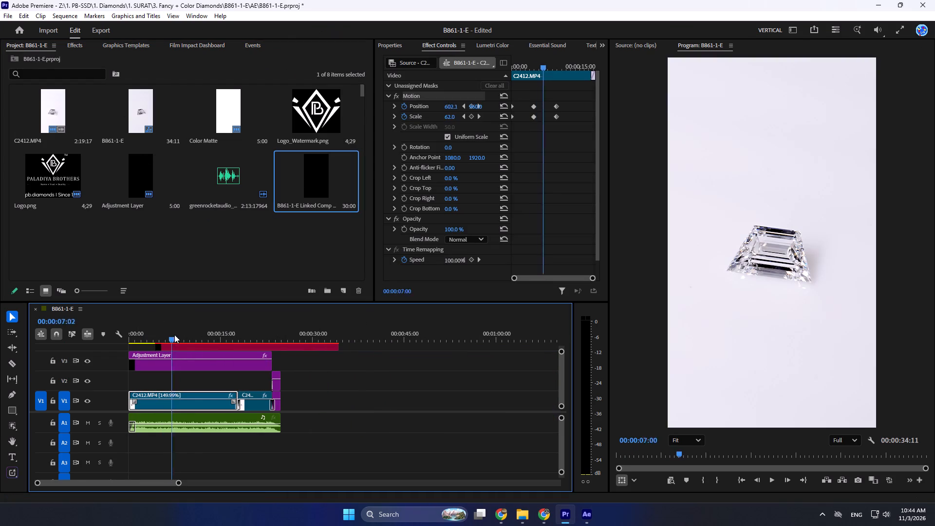
{"action": "left_click_drag", "start_coordinate": [174, 335], "coordinate": [255, 355]}
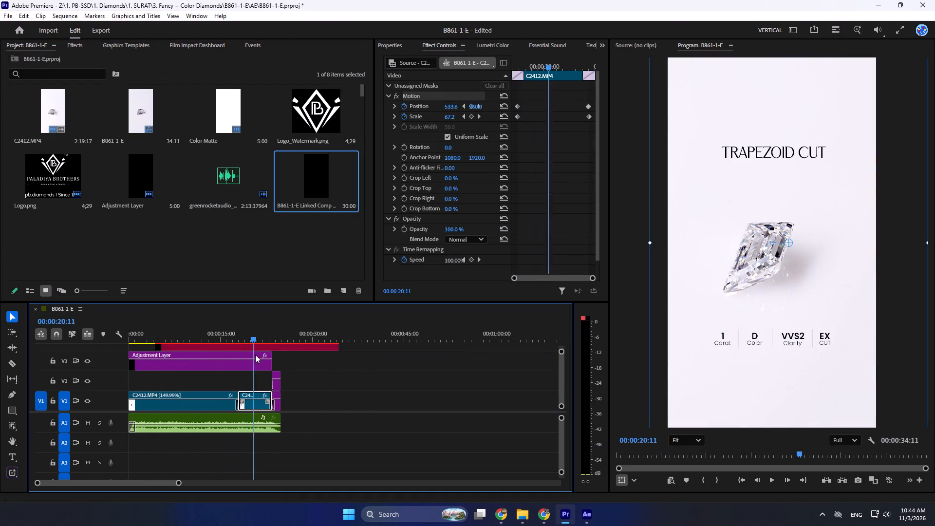
{"action": "left_click_drag", "start_coordinate": [255, 355], "coordinate": [262, 359]}
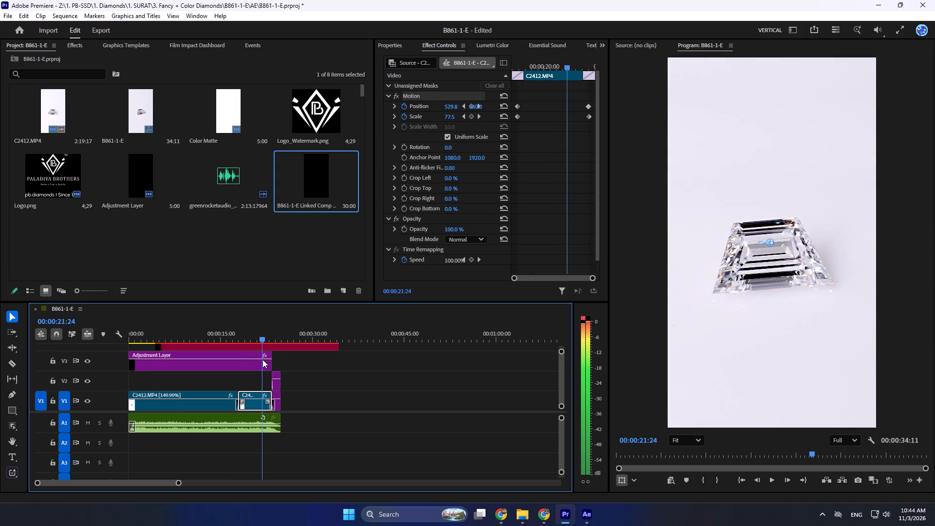
{"action": "left_click_drag", "start_coordinate": [262, 359], "coordinate": [251, 368]}
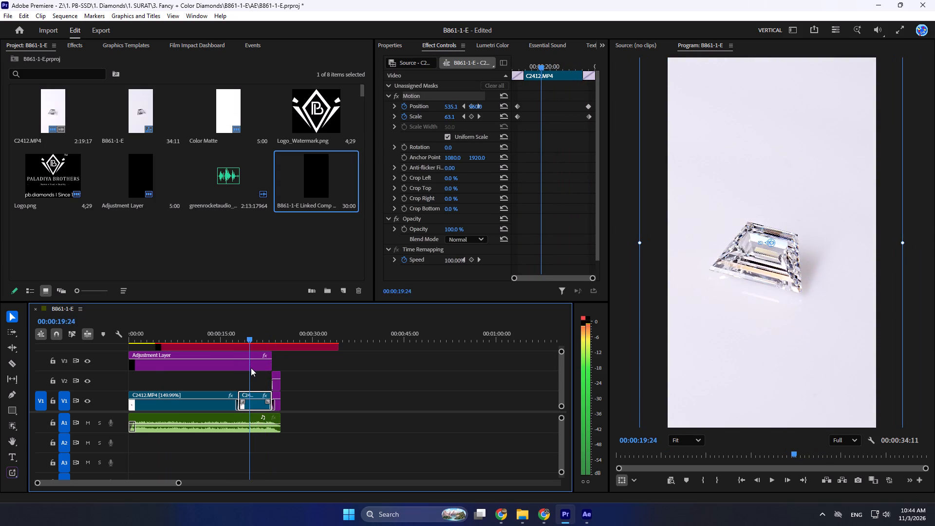
{"action": "left_click_drag", "start_coordinate": [251, 368], "coordinate": [251, 372]}
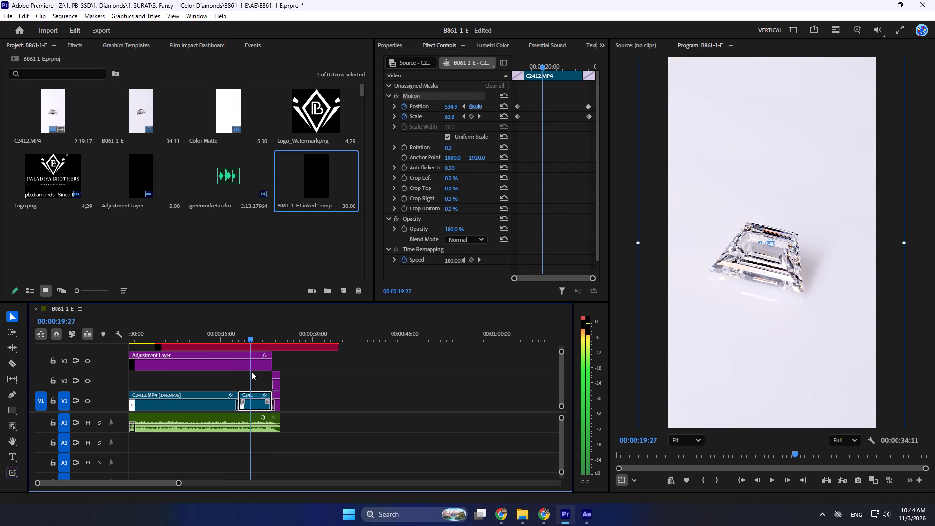
{"action": "left_click_drag", "start_coordinate": [251, 372], "coordinate": [255, 375]}
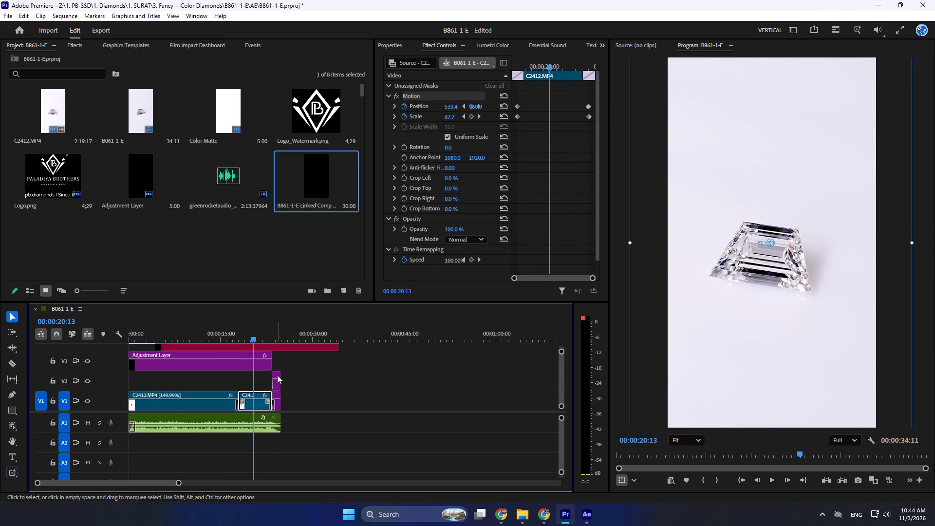
{"action": "left_click_drag", "start_coordinate": [254, 338], "coordinate": [248, 350]}
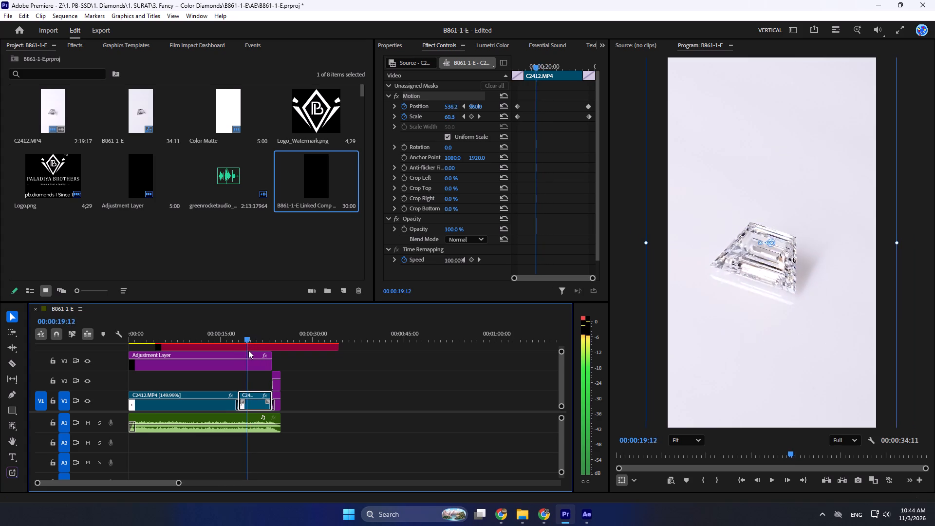
{"action": "left_click_drag", "start_coordinate": [248, 350], "coordinate": [246, 354]}
{"action": "key", "text": "c"}
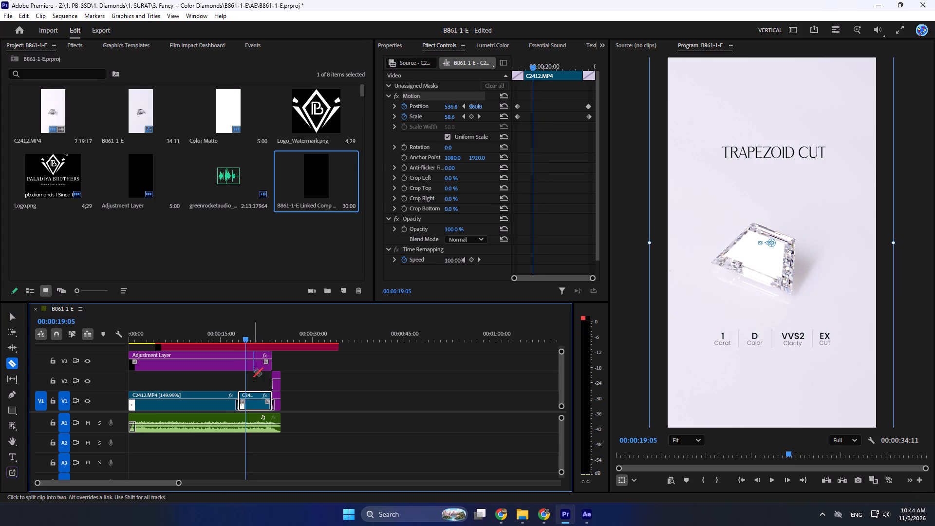
{"action": "left_click", "coordinate": [244, 351]}
{"action": "key", "text": "v"}
{"action": "left_click", "coordinate": [254, 348]}
{"action": "key", "text": "Delete"}
Move the trimmed linked text clip down to track V2, keeping its start time.
{"action": "left_click_drag", "start_coordinate": [207, 347], "coordinate": [206, 368]}
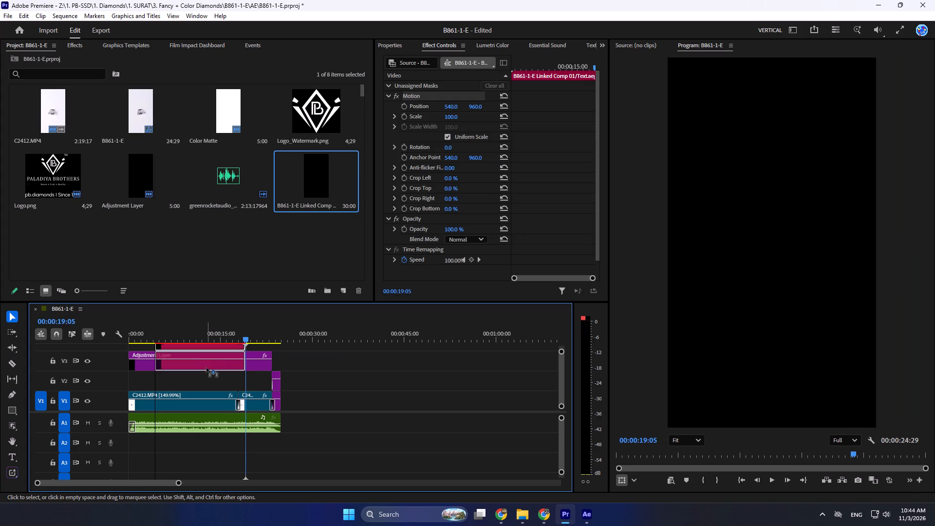
{"action": "left_click_drag", "start_coordinate": [206, 368], "coordinate": [207, 382]}
{"action": "scroll", "coordinate": [163, 369], "scroll_direction": "up", "scroll_amount": 5, "text": "alt"}
Review the text over the footage and slide the V2 text clip later until its end meets the Adjustment Layer's end.
{"action": "left_click_drag", "start_coordinate": [177, 333], "coordinate": [122, 347]}
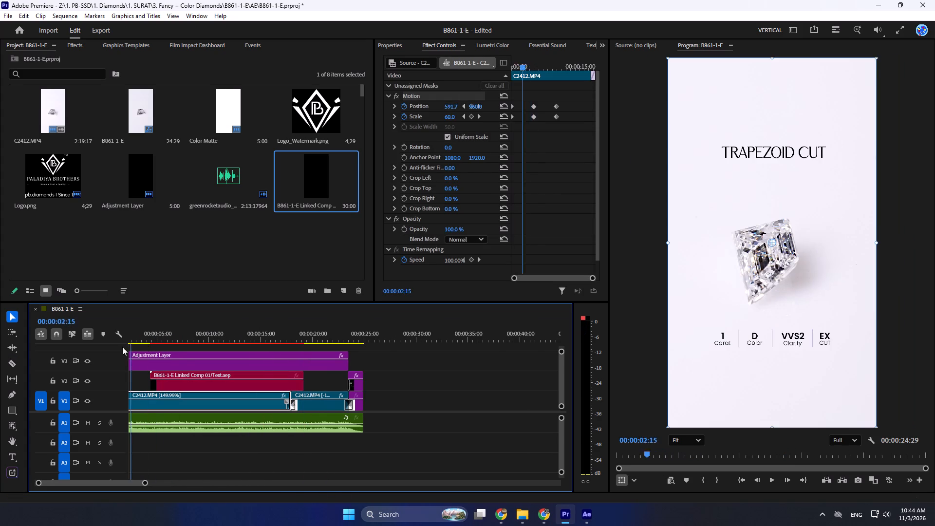
{"action": "left_click_drag", "start_coordinate": [122, 347], "coordinate": [157, 355]}
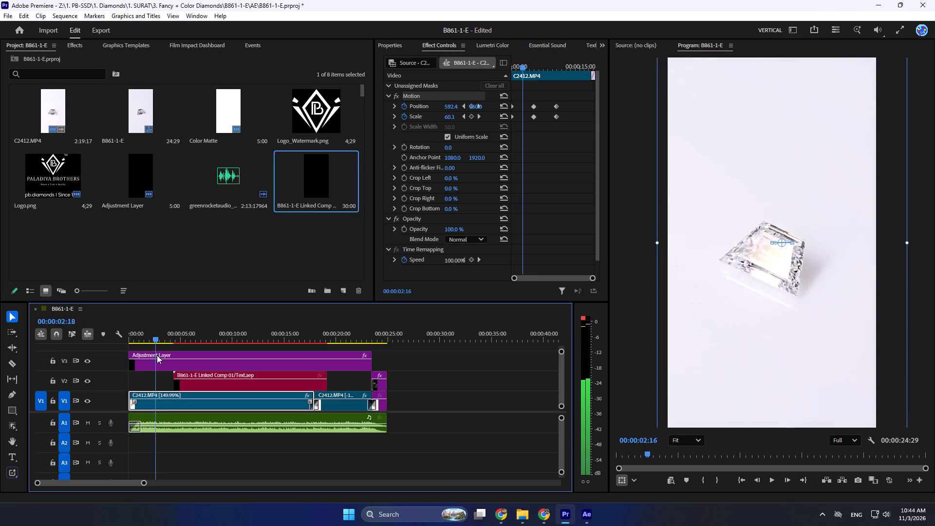
{"action": "left_click_drag", "start_coordinate": [157, 355], "coordinate": [239, 378]}
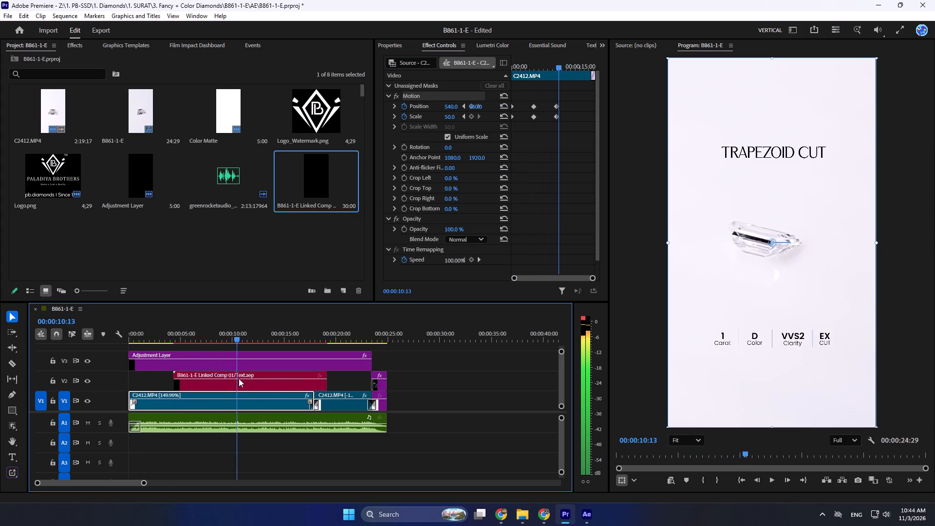
{"action": "left_click_drag", "start_coordinate": [239, 378], "coordinate": [262, 382]}
{"action": "left_click_drag", "start_coordinate": [249, 384], "coordinate": [283, 391]}
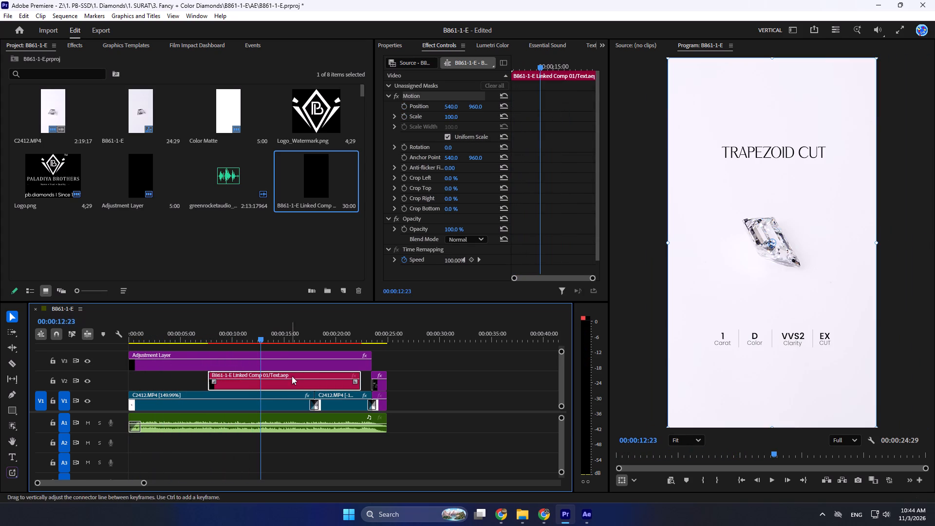
{"action": "left_click_drag", "start_coordinate": [259, 340], "coordinate": [327, 367]}
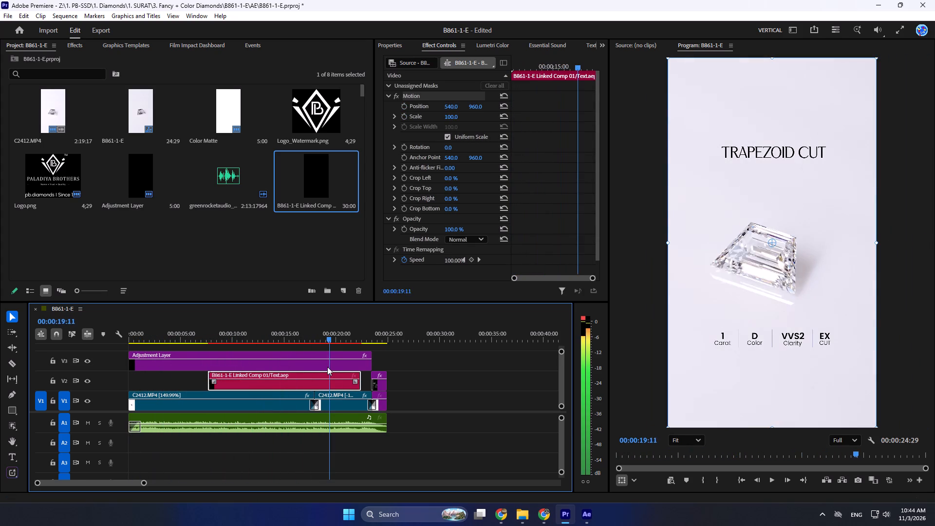
{"action": "left_click_drag", "start_coordinate": [327, 367], "coordinate": [356, 376]}
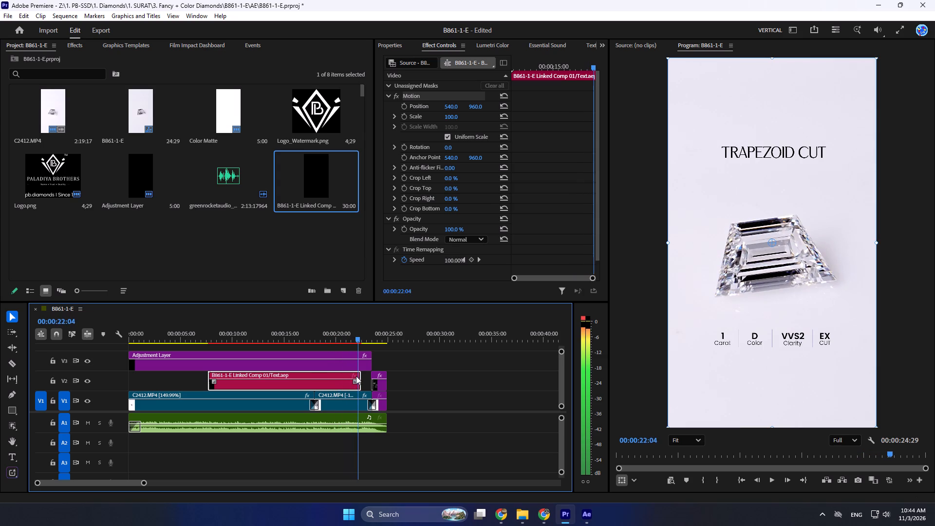
{"action": "left_click_drag", "start_coordinate": [356, 376], "coordinate": [355, 377]}
{"action": "left_click_drag", "start_coordinate": [333, 385], "coordinate": [344, 388]}
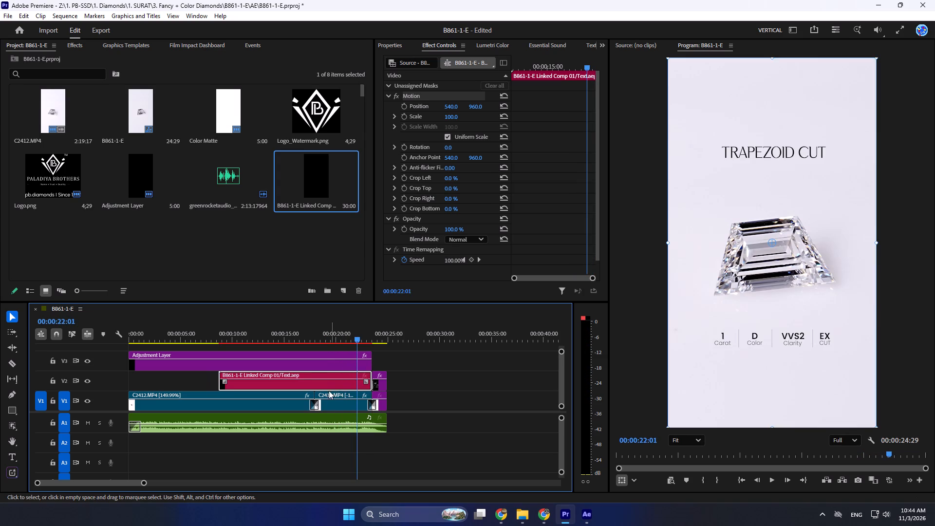
Split the V2 text clip where the second, reversed C2412.MP4 clip begins and delete the part before the cut.
{"action": "key", "text": "c"}
{"action": "left_click", "coordinate": [316, 386]}
{"action": "key", "text": "v"}
{"action": "left_click", "coordinate": [297, 383]}
{"action": "key", "text": "Delete"}
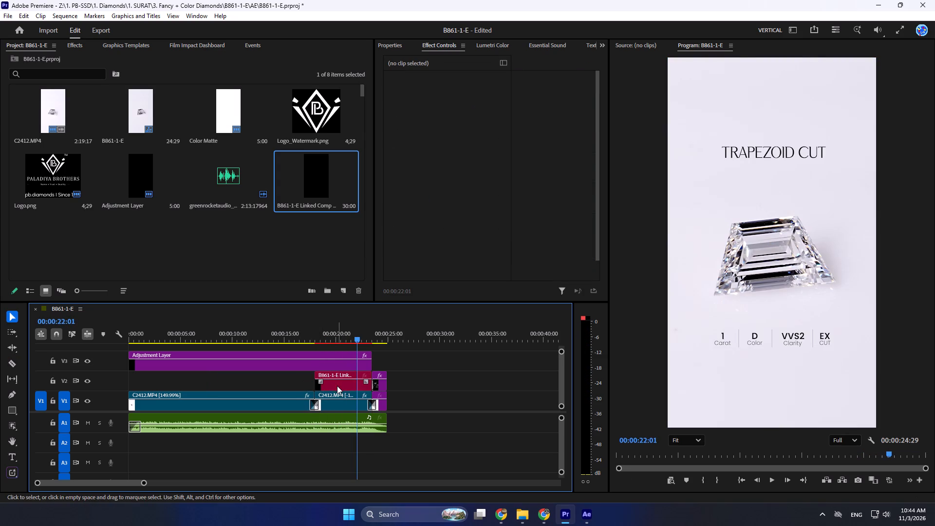
Play and scrub the text's entrance at the transition into the reversed C2412.MP4 clip, around 00:00:17:29.
{"action": "scroll", "coordinate": [332, 387], "scroll_direction": "up", "scroll_amount": 4, "text": "alt"}
{"action": "left_click_drag", "start_coordinate": [369, 338], "coordinate": [306, 352]}
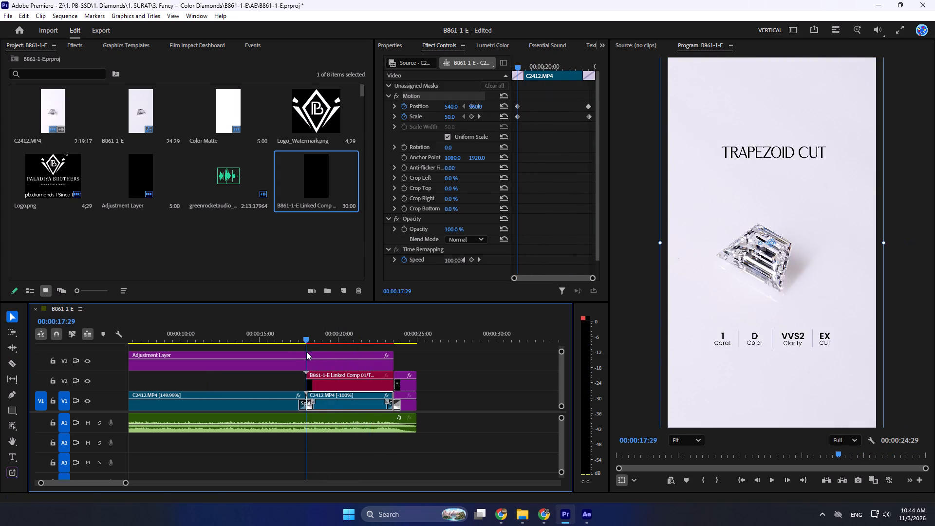
{"action": "left_click_drag", "start_coordinate": [306, 352], "coordinate": [305, 354]}
{"action": "key", "text": "space"}
{"action": "key", "text": "space"}
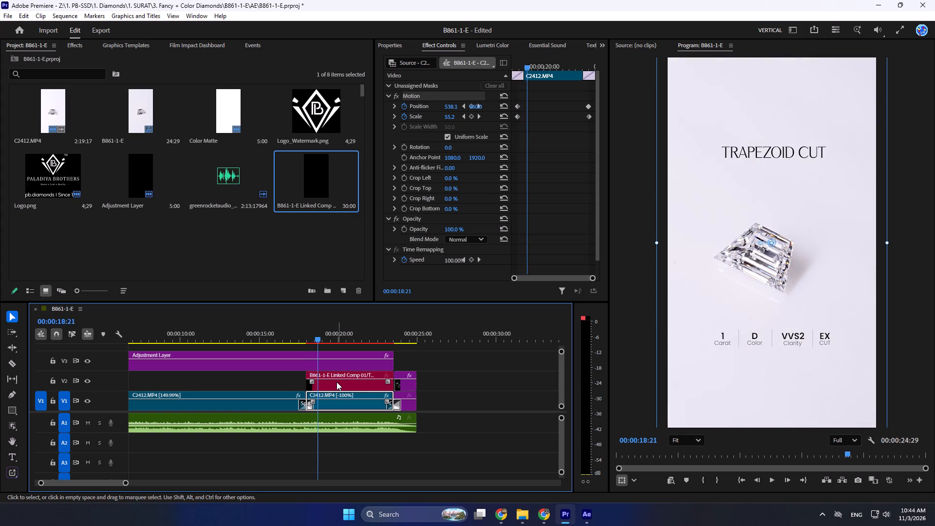
{"action": "left_click_drag", "start_coordinate": [316, 338], "coordinate": [301, 345]}
{"action": "scroll", "coordinate": [356, 384], "scroll_direction": "up", "scroll_amount": 3, "text": "alt"}
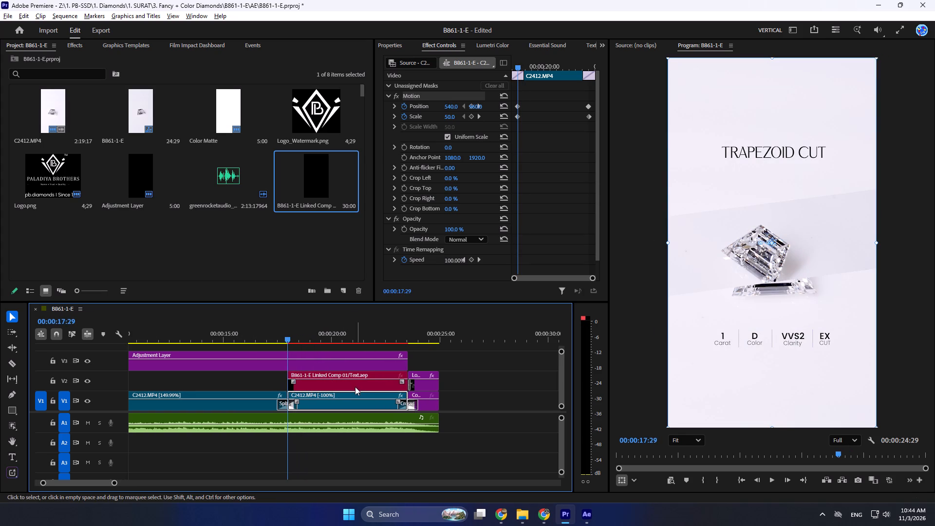
Copy the Split transition between the C2412.MP4 clips to the start of the V2 text clip and shorten it to about 15 frames.
{"action": "left_click", "coordinate": [289, 406]}
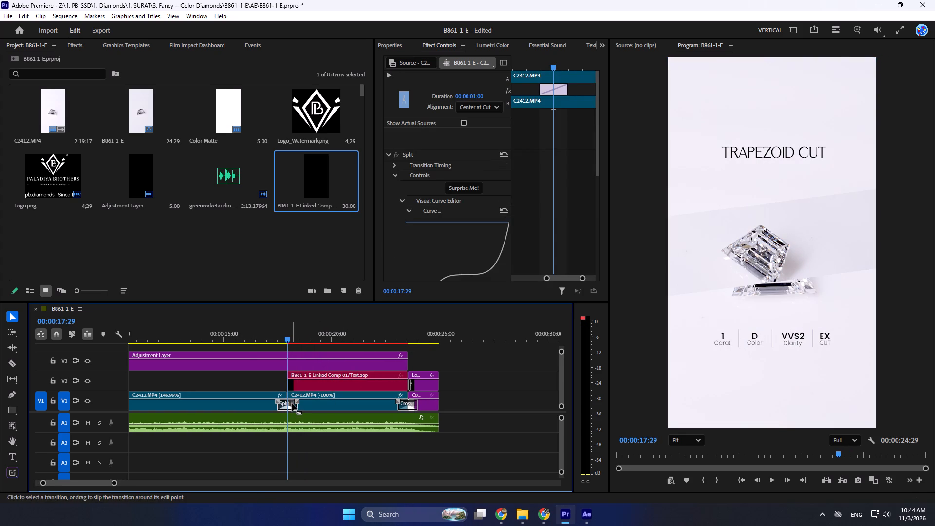
{"action": "key", "text": "ctrl+c"}
{"action": "left_click", "coordinate": [292, 384]}
{"action": "left_click", "coordinate": [290, 381]}
{"action": "left_click", "coordinate": [290, 376]}
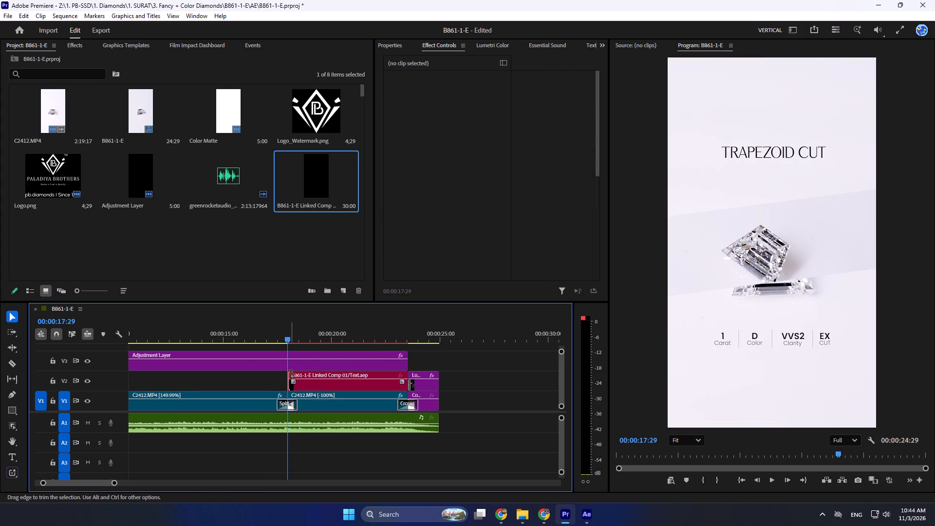
{"action": "key", "text": "ctrl+v"}
{"action": "scroll", "coordinate": [301, 389], "scroll_direction": "up", "scroll_amount": 6, "text": "alt"}
{"action": "left_click_drag", "start_coordinate": [313, 383], "coordinate": [292, 400]}
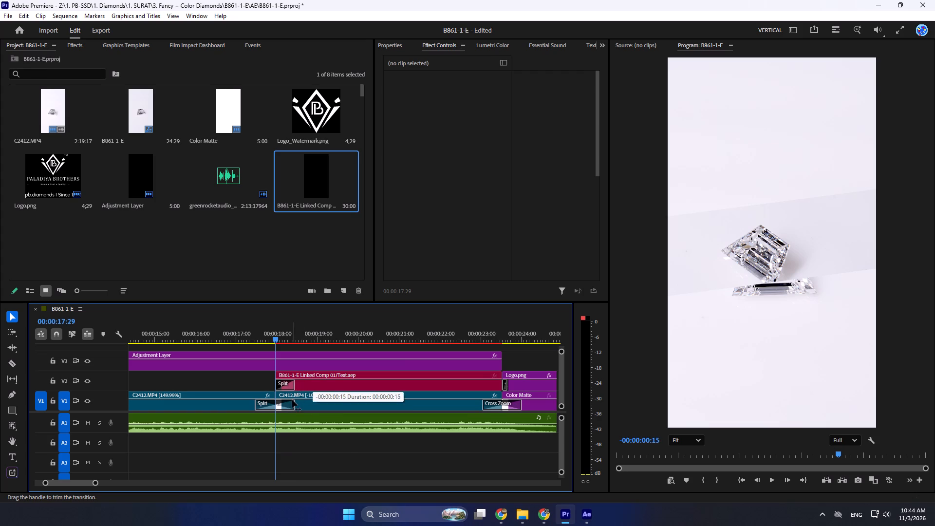
{"action": "left_click_drag", "start_coordinate": [292, 400], "coordinate": [293, 402]}
Play and scrub the text's Split entrance from about 00:00:18:00 and check the title's placement over the diamond.
{"action": "key", "text": "space"}
{"action": "key", "text": "space"}
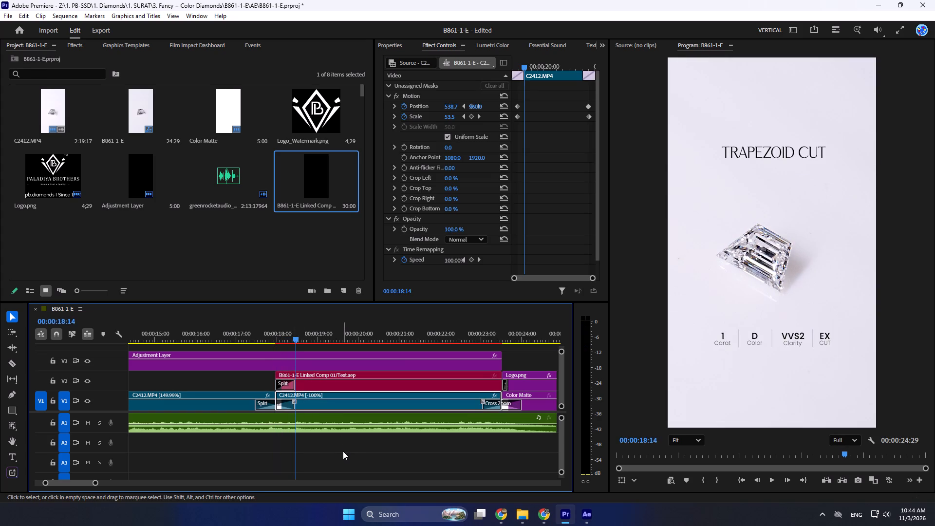
{"action": "left_click_drag", "start_coordinate": [293, 339], "coordinate": [276, 351]}
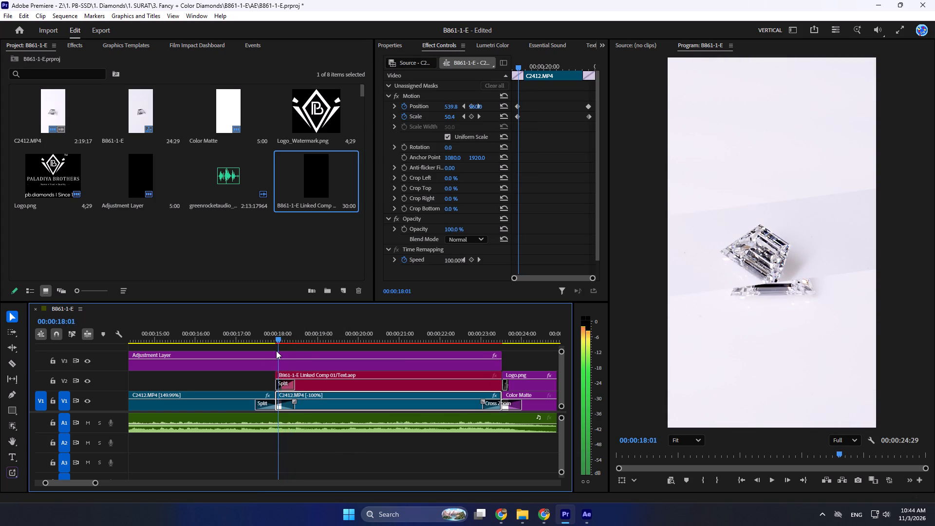
{"action": "left_click_drag", "start_coordinate": [276, 351], "coordinate": [291, 359]}
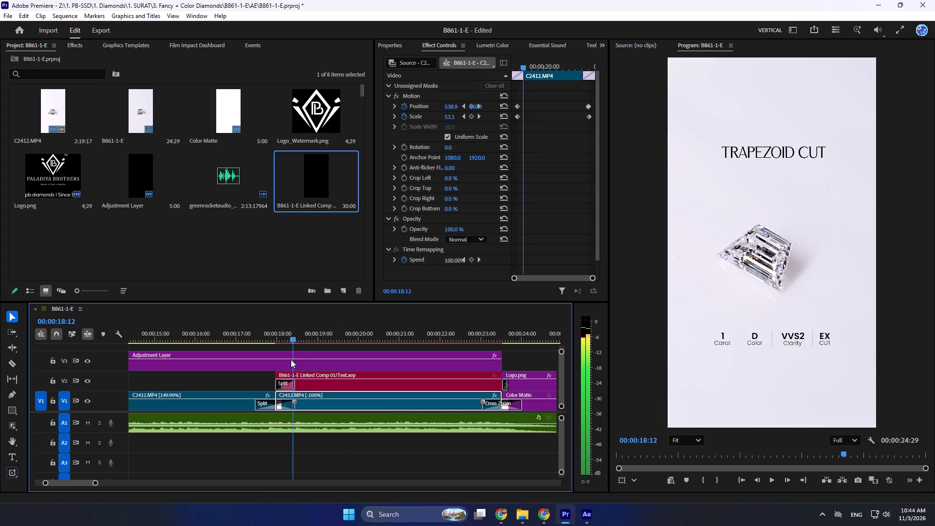
{"action": "left_click_drag", "start_coordinate": [291, 359], "coordinate": [283, 363]}
{"action": "key", "text": "space"}
{"action": "key", "text": "space"}
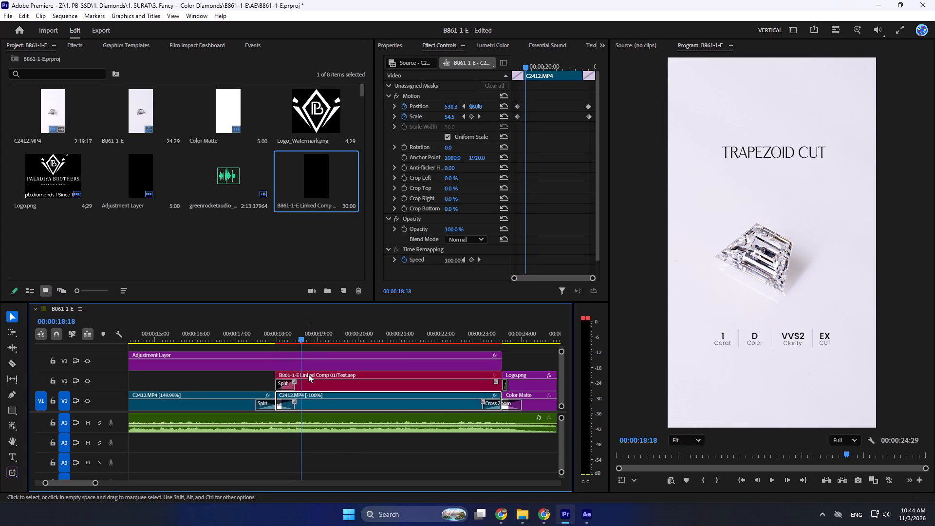
{"action": "key", "text": "space"}
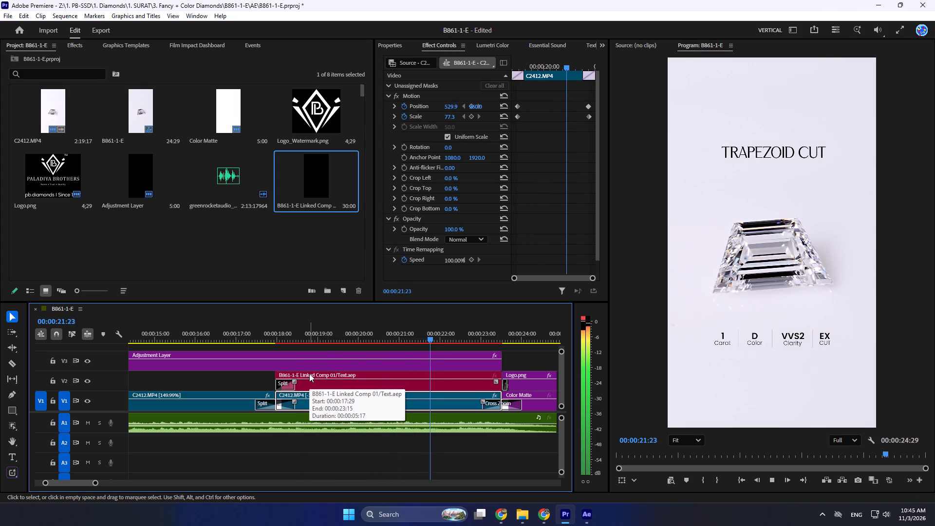
{"action": "key", "text": "space"}
Switch to After Effects, move the TRAPEZOID CUT title straight down closer to the diamond area, and return to Premiere.
{"action": "key", "text": "alt+Tab"}
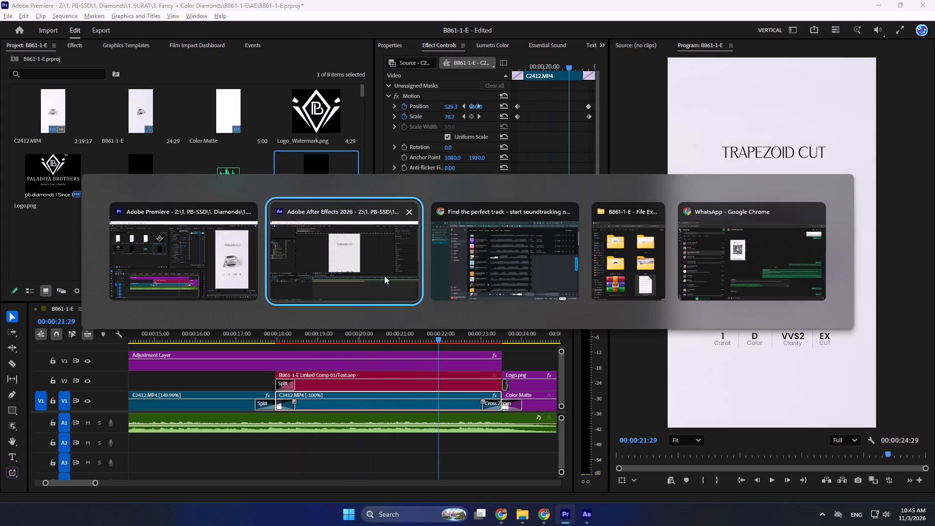
{"action": "left_click", "coordinate": [365, 246], "text": "alt"}
{"action": "double_click", "coordinate": [466, 152]}
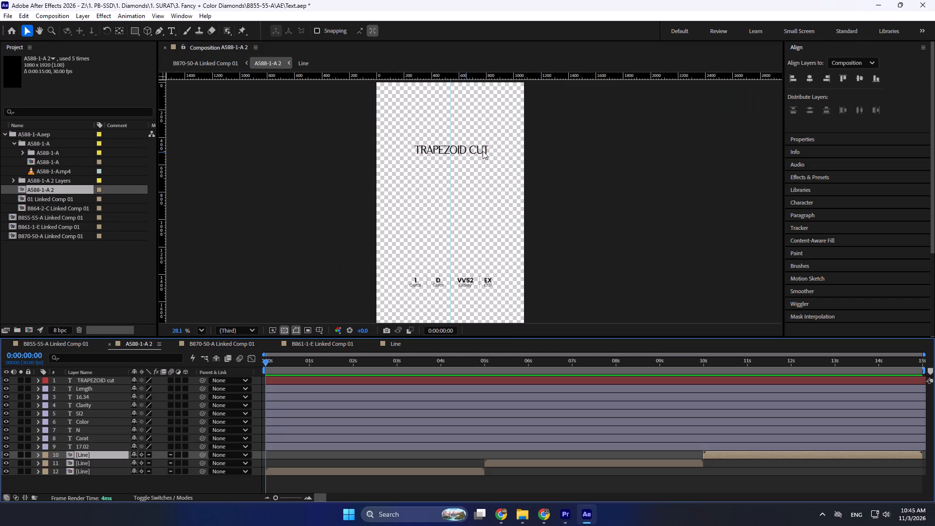
{"action": "scroll", "coordinate": [478, 144], "scroll_direction": "up", "scroll_amount": 2}
{"action": "scroll", "coordinate": [475, 142], "scroll_direction": "down", "scroll_amount": 1}
{"action": "scroll", "coordinate": [475, 141], "scroll_direction": "up", "scroll_amount": 3}
{"action": "left_click_drag", "start_coordinate": [329, 139], "coordinate": [523, 186]}
{"action": "left_click_drag", "start_coordinate": [441, 157], "coordinate": [440, 171]}
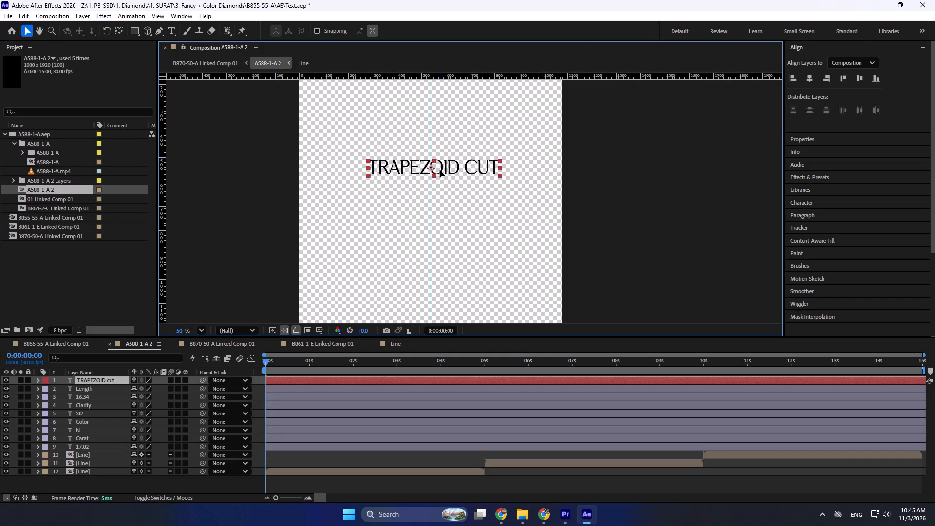
{"action": "left_click_drag", "start_coordinate": [440, 171], "coordinate": [440, 174]}
{"action": "left_click", "coordinate": [551, 225]}
{"action": "key", "text": "alt+Tab"}
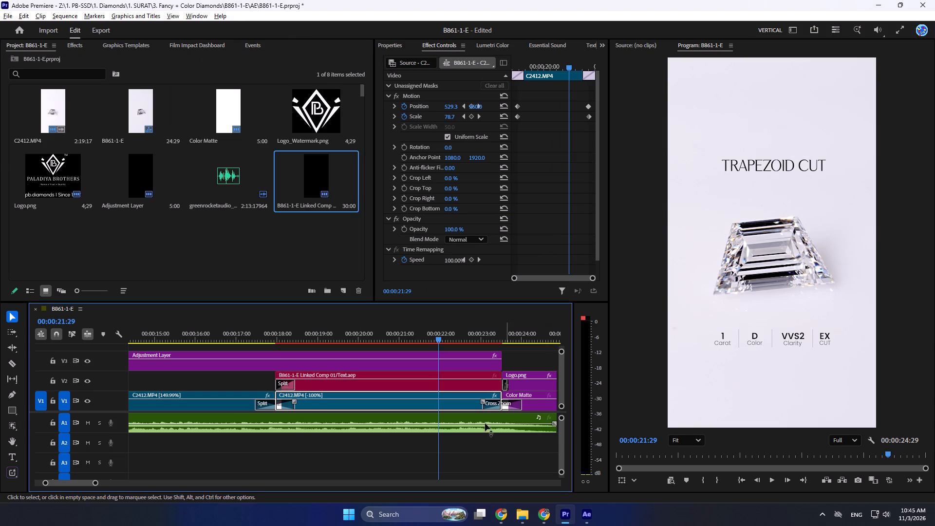
Add a Cross Dissolve at the V2 text clip's end and trim that end slightly before the Adjustment Layer's end.
{"action": "left_click_drag", "start_coordinate": [435, 340], "coordinate": [499, 355]}
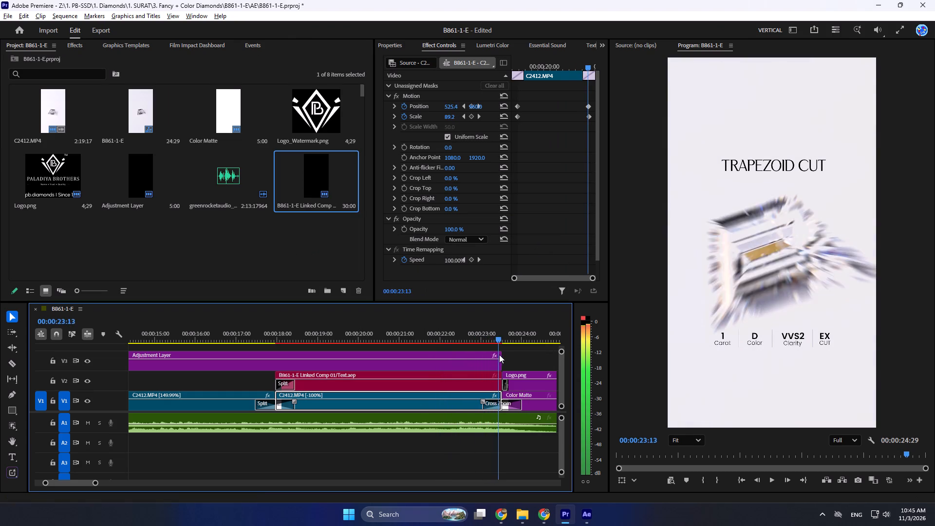
{"action": "left_click_drag", "start_coordinate": [499, 355], "coordinate": [430, 365]}
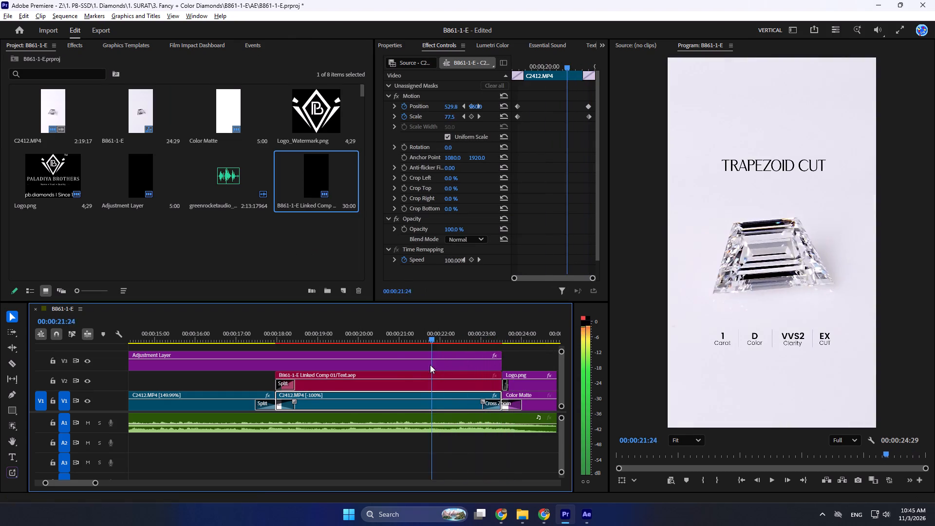
{"action": "left_click_drag", "start_coordinate": [430, 365], "coordinate": [318, 369]}
{"action": "key", "text": "space"}
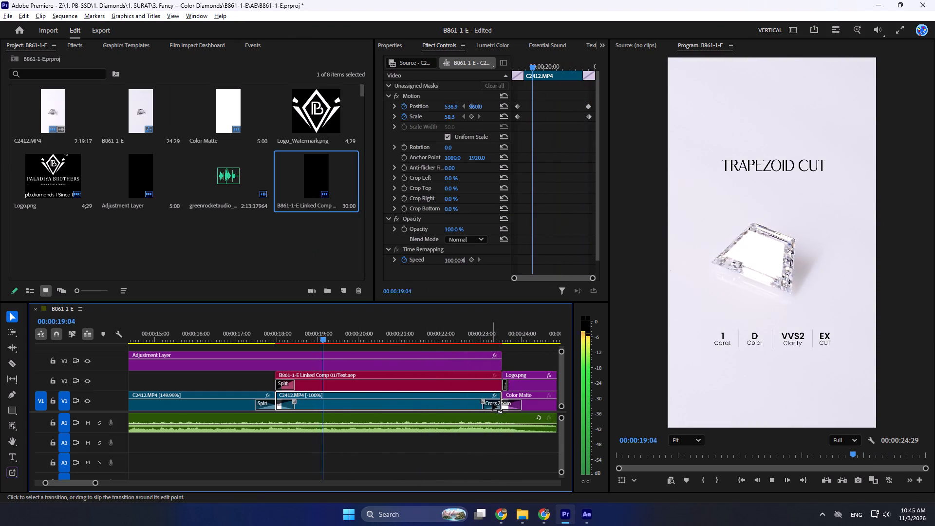
{"action": "left_click_drag", "start_coordinate": [495, 382], "coordinate": [478, 384]}
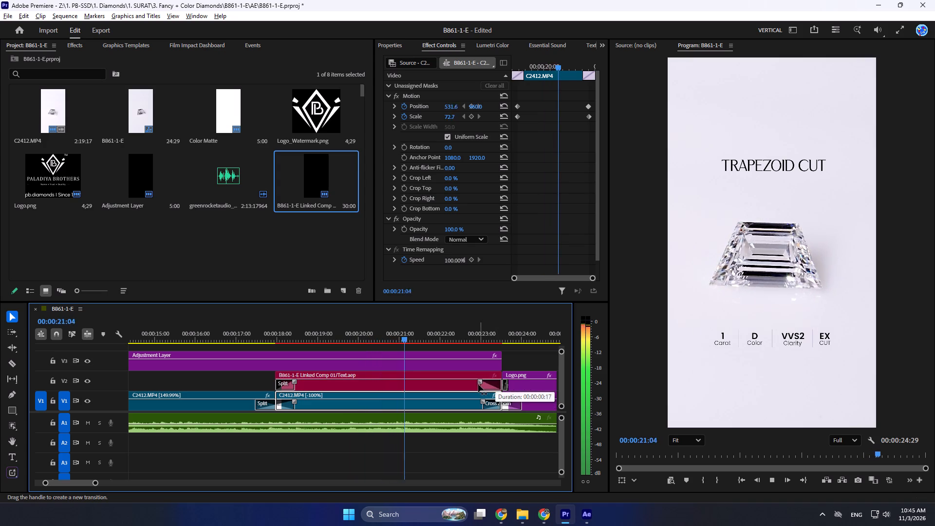
{"action": "left_click_drag", "start_coordinate": [478, 384], "coordinate": [472, 386]}
{"action": "left_click_drag", "start_coordinate": [501, 374], "coordinate": [491, 380]}
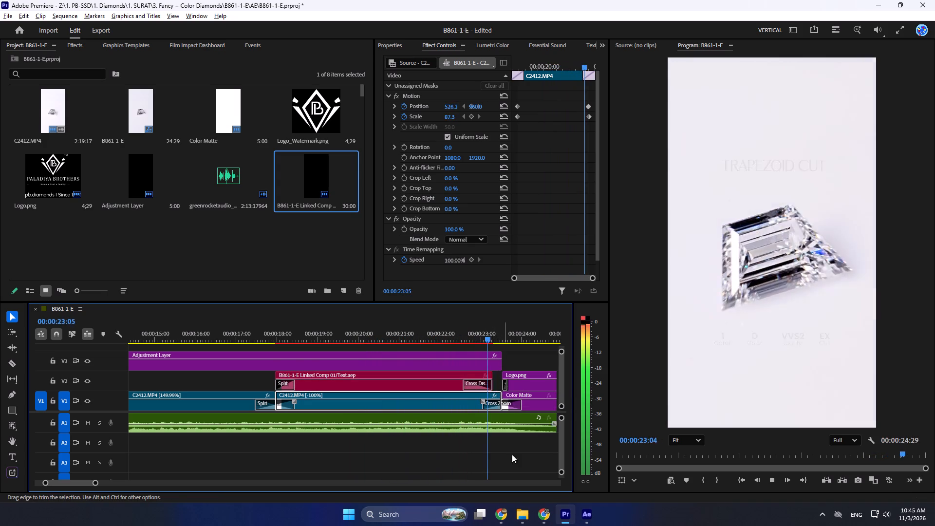
Extend the start of the V2 text clip back to 00:00:15:21 over the first C2412.MP4 clip and play the result.
{"action": "scroll", "coordinate": [426, 431], "scroll_direction": "down", "scroll_amount": 2, "text": "alt"}
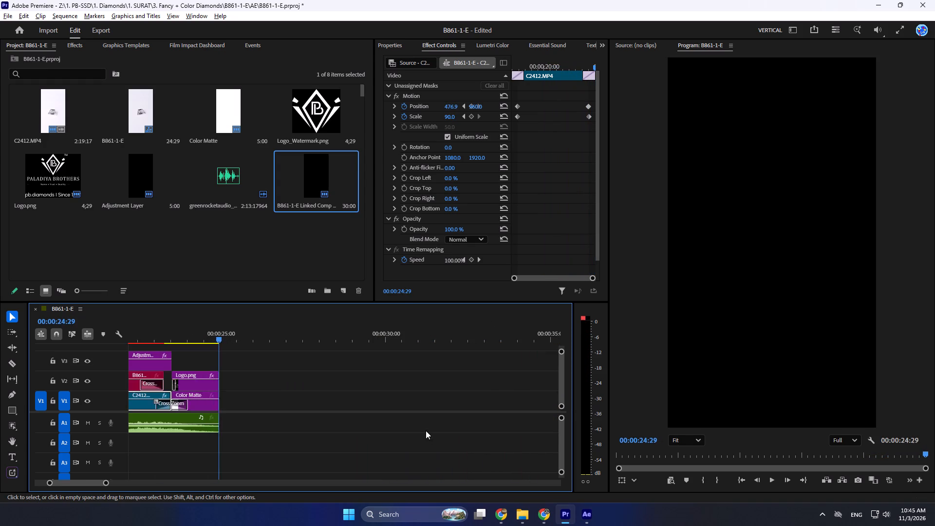
{"action": "scroll", "coordinate": [426, 431], "scroll_direction": "down", "scroll_amount": 10, "text": "alt"}
{"action": "scroll", "coordinate": [233, 382], "scroll_direction": "up", "scroll_amount": 9, "text": "alt"}
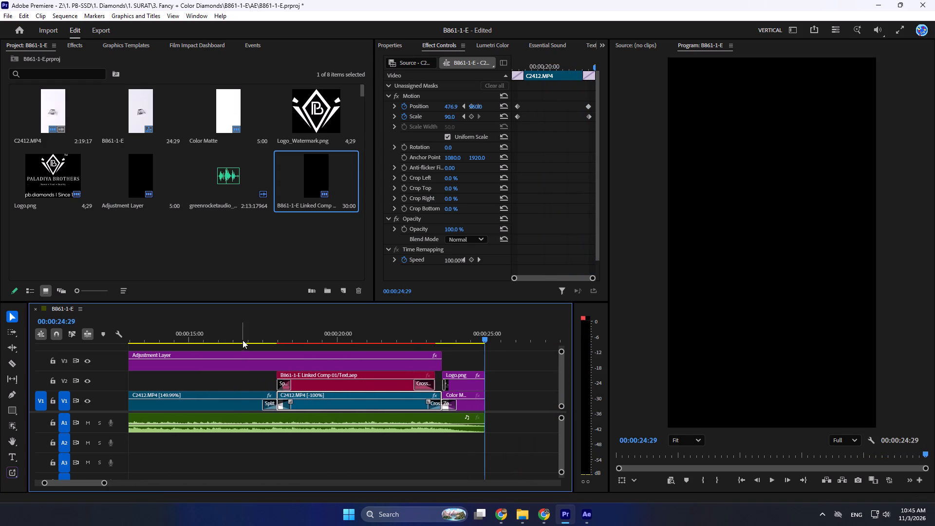
{"action": "left_click_drag", "start_coordinate": [242, 340], "coordinate": [211, 359]}
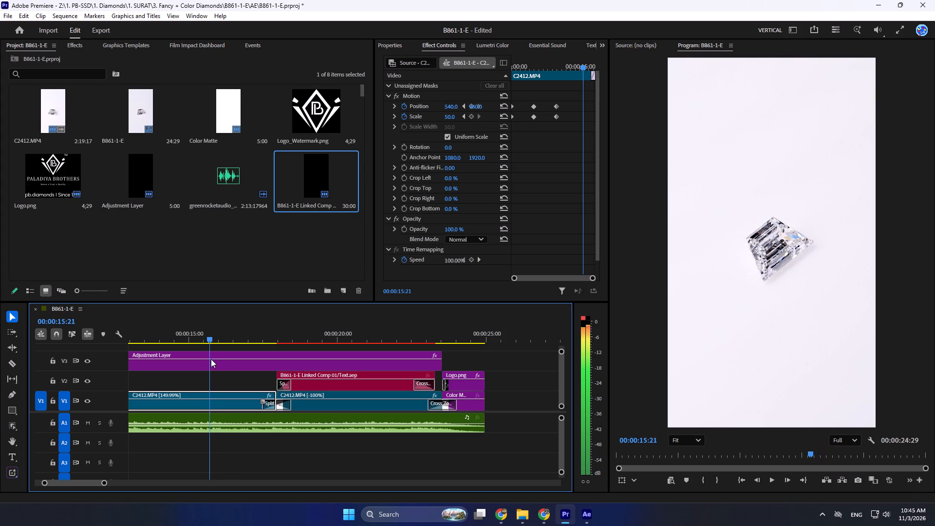
{"action": "left_click_drag", "start_coordinate": [211, 359], "coordinate": [211, 361]}
{"action": "left_click", "coordinate": [278, 376]}
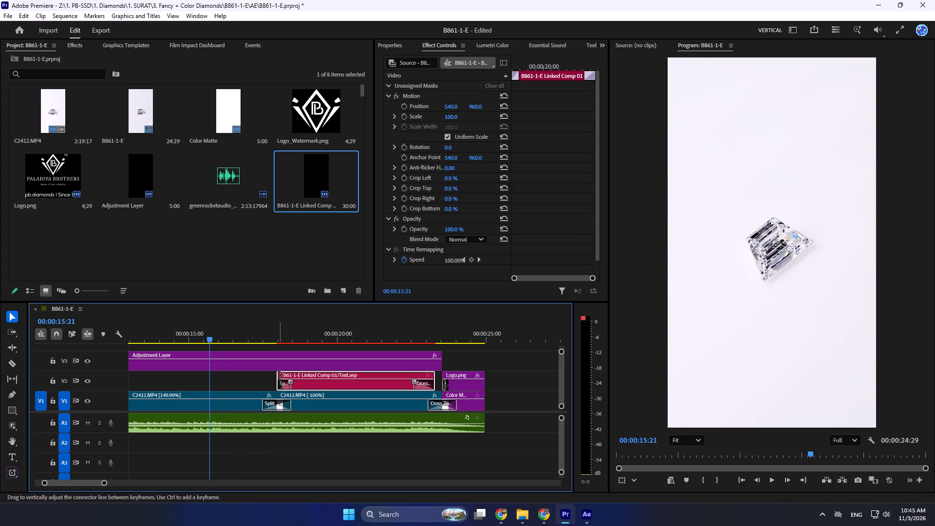
{"action": "left_click_drag", "start_coordinate": [279, 375], "coordinate": [212, 378]}
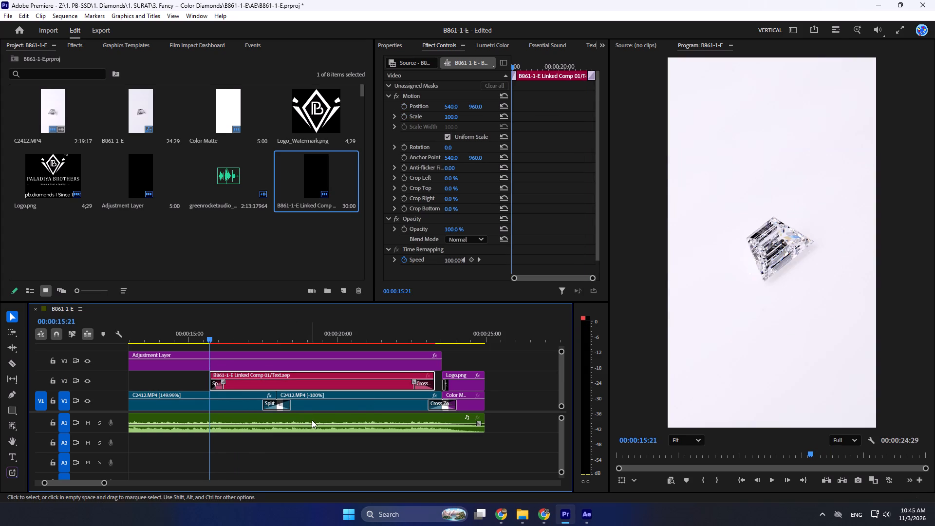
{"action": "key", "text": "space"}
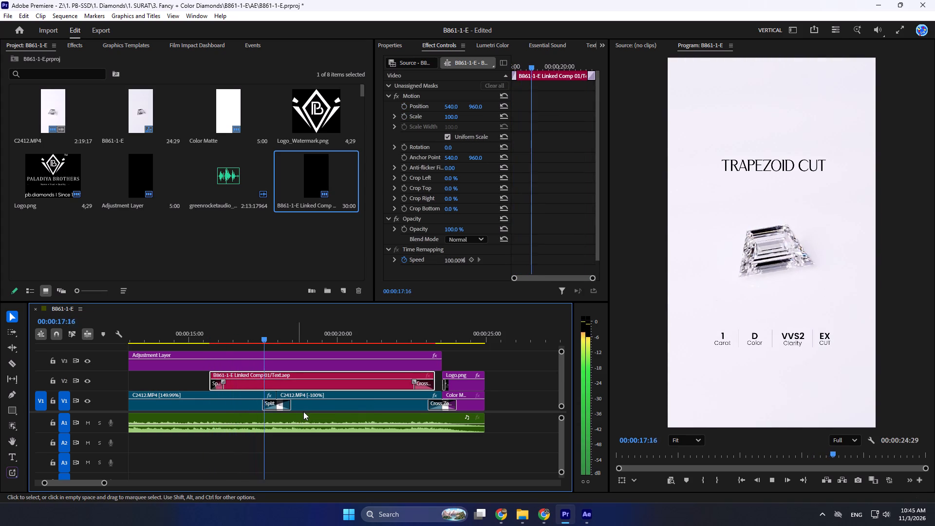
{"action": "key", "text": "space"}
Split the V2 text clip at 00:00:17:29, paste a copy of V1's Split transition onto the cut, and play through it.
{"action": "scroll", "coordinate": [229, 381], "scroll_direction": "up", "scroll_amount": 5, "text": "alt"}
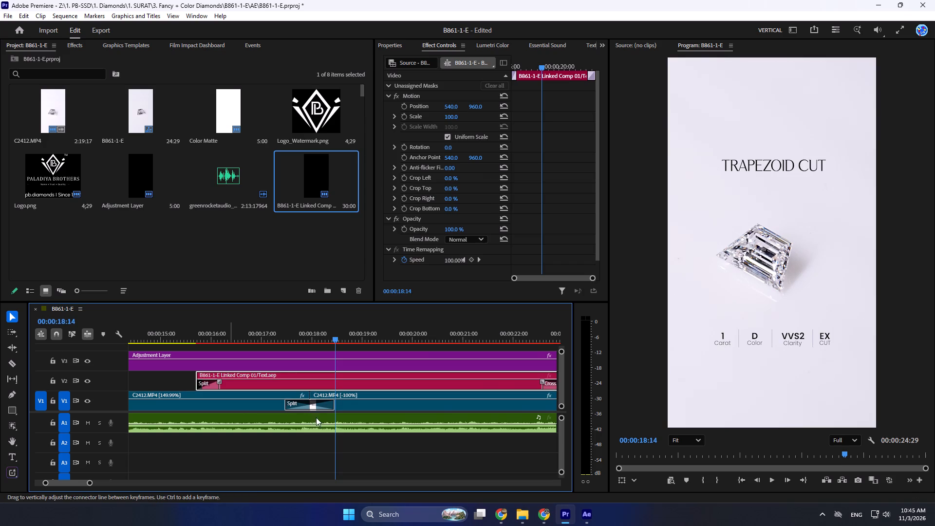
{"action": "left_click", "coordinate": [308, 407]}
{"action": "left_click", "coordinate": [317, 406]}
{"action": "left_click", "coordinate": [318, 405]}
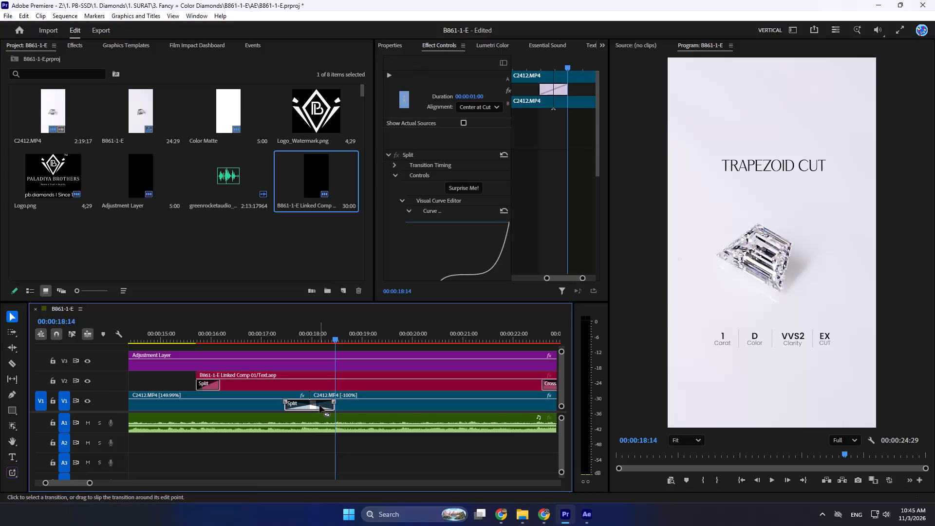
{"action": "key", "text": "ctrl+c"}
{"action": "left_click_drag", "start_coordinate": [336, 335], "coordinate": [311, 347]}
{"action": "key", "text": "c"}
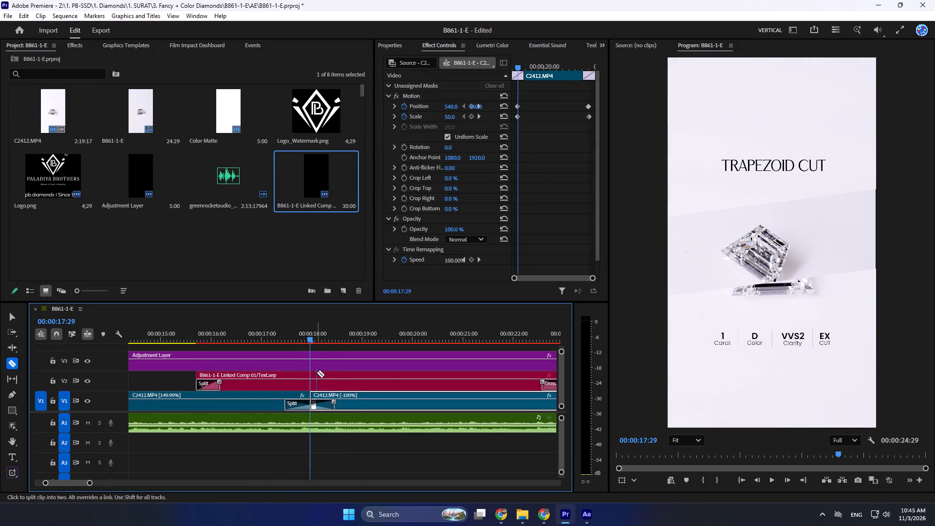
{"action": "left_click", "coordinate": [309, 380]}
{"action": "key", "text": "v"}
{"action": "left_click", "coordinate": [310, 376]}
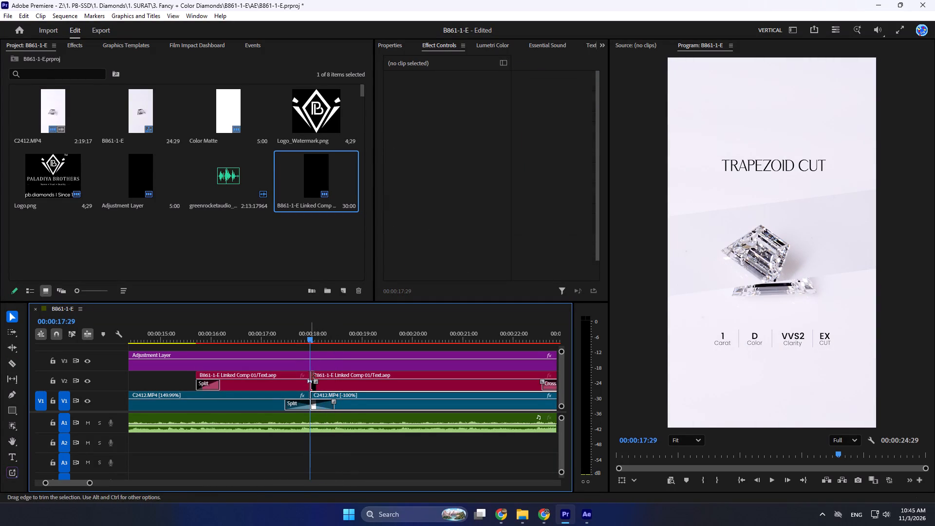
{"action": "key", "text": "ctrl+v"}
{"action": "left_click_drag", "start_coordinate": [308, 338], "coordinate": [290, 359]}
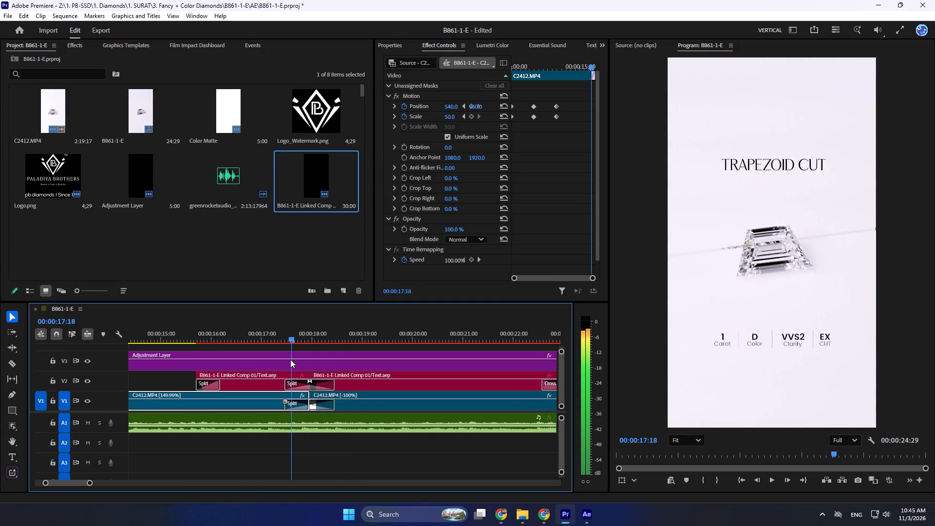
{"action": "left_click_drag", "start_coordinate": [290, 359], "coordinate": [291, 366]}
{"action": "key", "text": "space"}
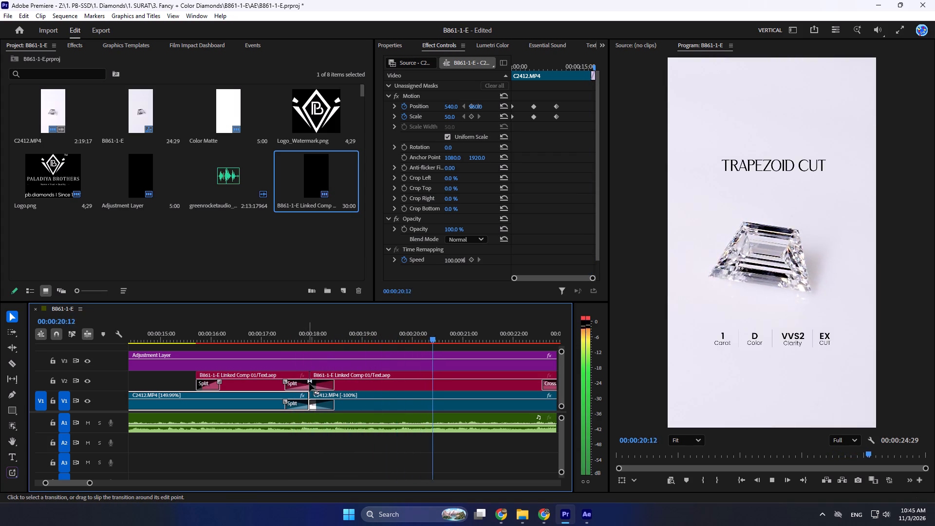
{"action": "key", "text": "space"}
Save the project.
{"action": "left_click", "coordinate": [315, 461]}
{"action": "key", "text": "ctrl+s"}
{"action": "left_click", "coordinate": [361, 444]}
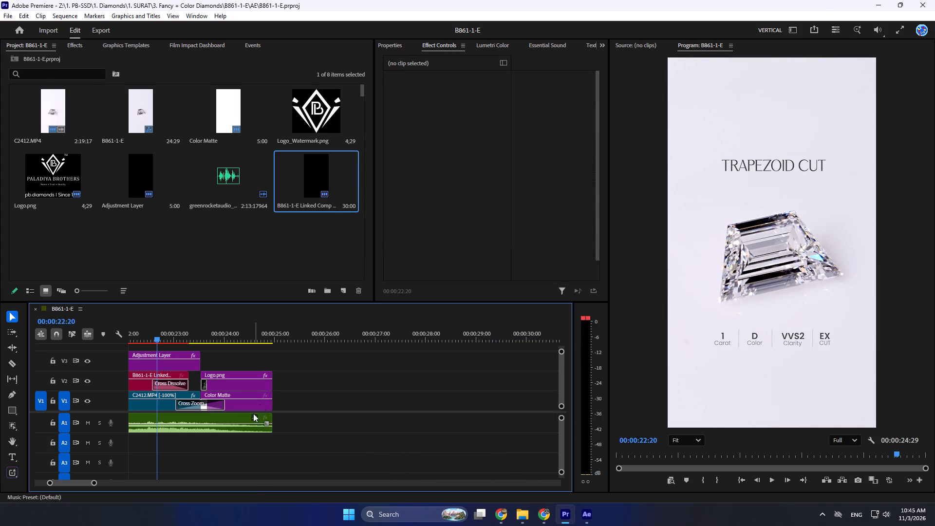
Add Logo_Watermark.png on a new V4 track above the Adjustment Layer, starting at the beginning of the sequence.
{"action": "left_click_drag", "start_coordinate": [301, 137], "coordinate": [181, 342]}
{"action": "left_click_drag", "start_coordinate": [299, 133], "coordinate": [271, 347]}
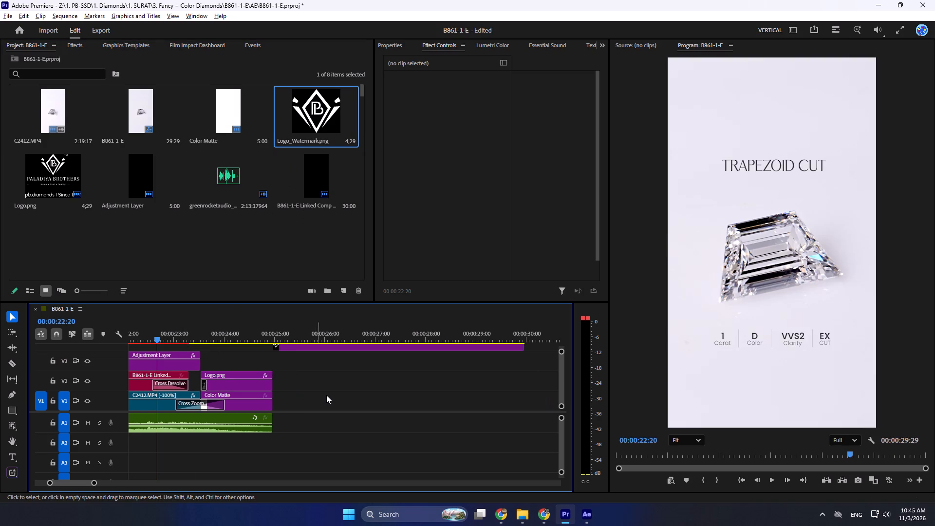
{"action": "scroll", "coordinate": [330, 395], "scroll_direction": "down", "scroll_amount": 8, "text": "alt"}
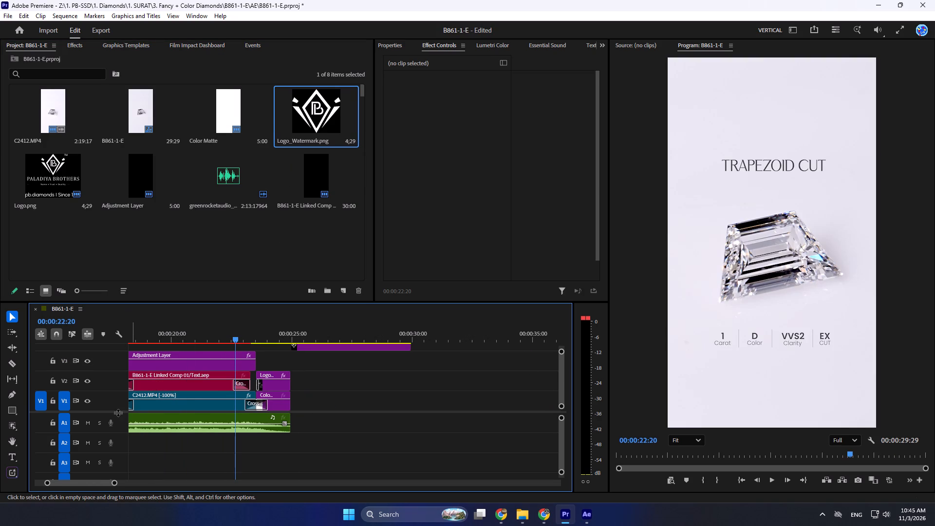
{"action": "left_click_drag", "start_coordinate": [118, 413], "coordinate": [120, 436]}
{"action": "left_click_drag", "start_coordinate": [327, 370], "coordinate": [123, 368]}
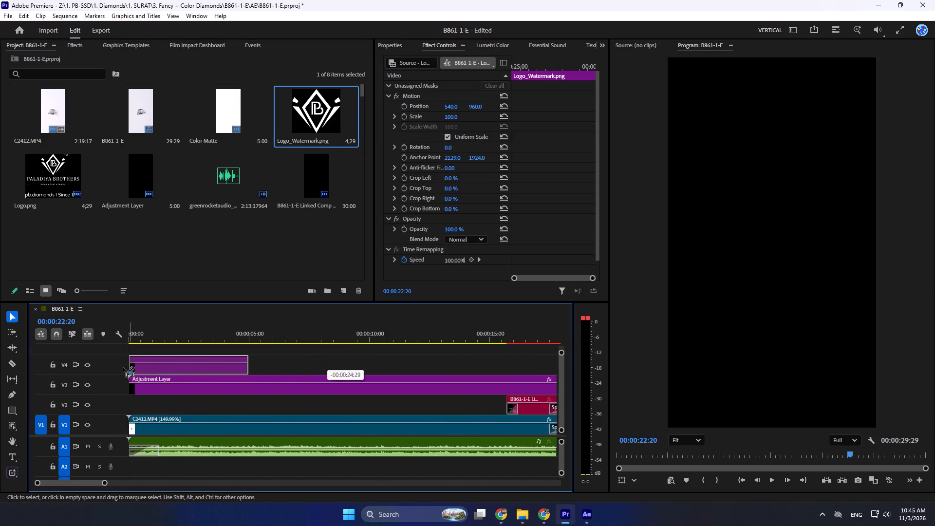
{"action": "left_click_drag", "start_coordinate": [123, 368], "coordinate": [119, 368]}
Extend the Logo_Watermark.png clip on V4 to the Adjustment Layer's end and preview it over the text around 00:00:16:02.
{"action": "scroll", "coordinate": [203, 409], "scroll_direction": "down", "scroll_amount": 7, "text": "alt"}
{"action": "left_click_drag", "start_coordinate": [185, 358], "coordinate": [365, 369]}
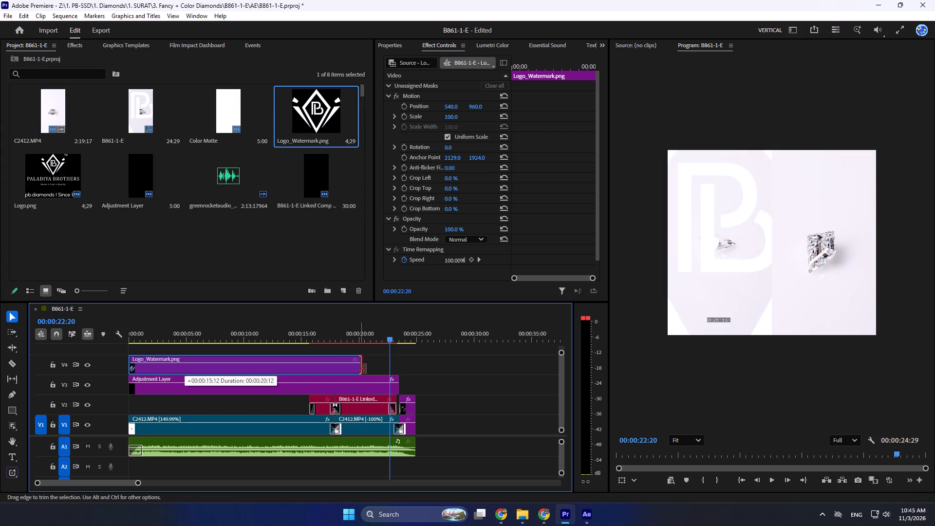
{"action": "left_click_drag", "start_coordinate": [365, 369], "coordinate": [397, 371]}
{"action": "scroll", "coordinate": [387, 379], "scroll_direction": "up", "scroll_amount": 5, "text": "alt"}
{"action": "left_click_drag", "start_coordinate": [266, 340], "coordinate": [263, 339]}
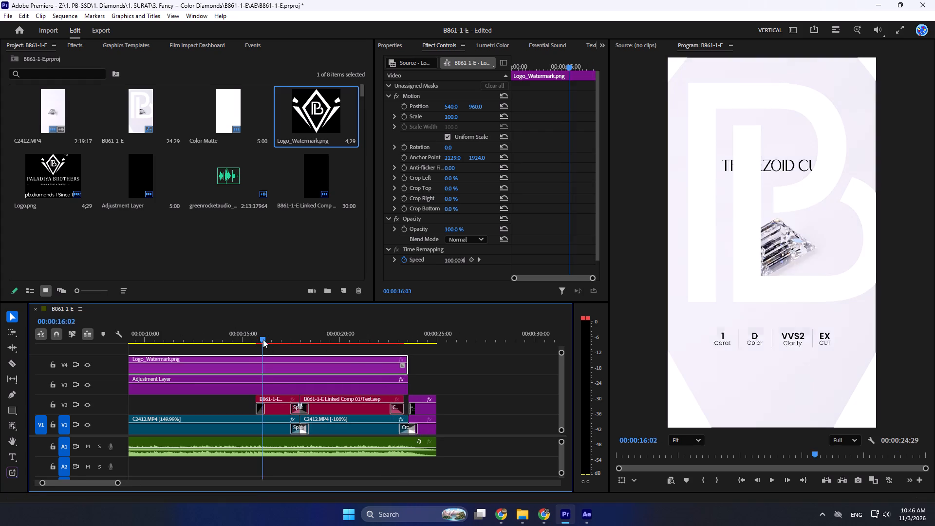
Set the Logo_Watermark.png clip's scale to 3.2, viewing it around 00:00:15:26.
{"action": "left_click_drag", "start_coordinate": [263, 339], "coordinate": [253, 346]}
{"action": "key", "text": "space"}
{"action": "key", "text": "space"}
{"action": "left_click", "coordinate": [271, 368]}
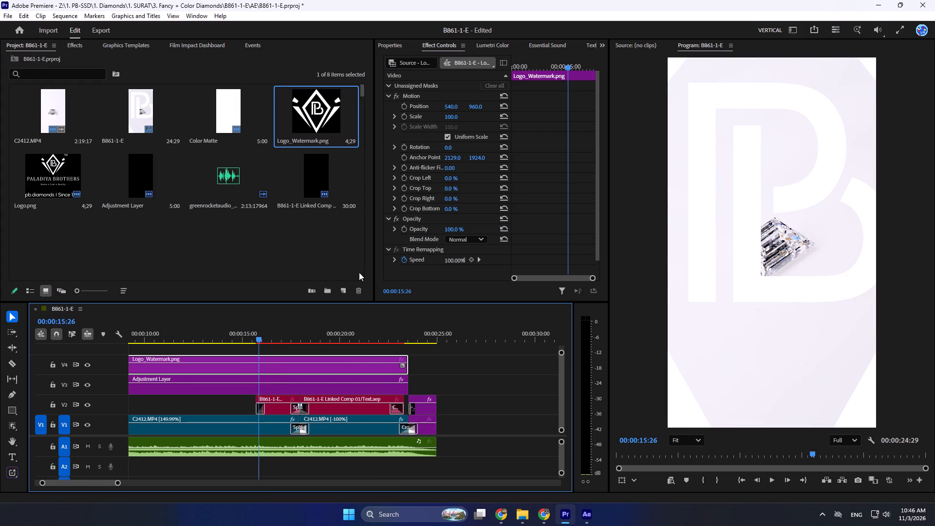
{"action": "left_click", "coordinate": [447, 117]}
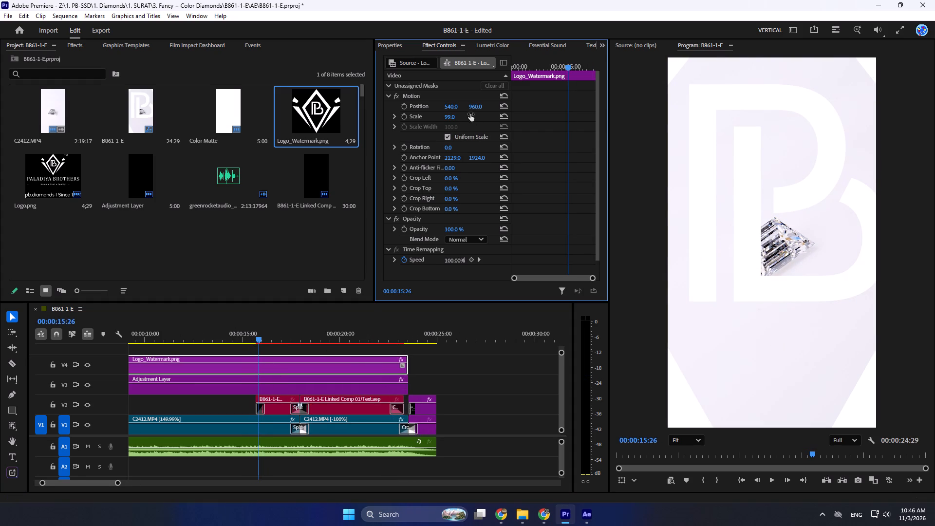
{"action": "left_click", "coordinate": [452, 118]}
{"action": "type", "text": "3.2"}
{"action": "key", "text": "Return"}
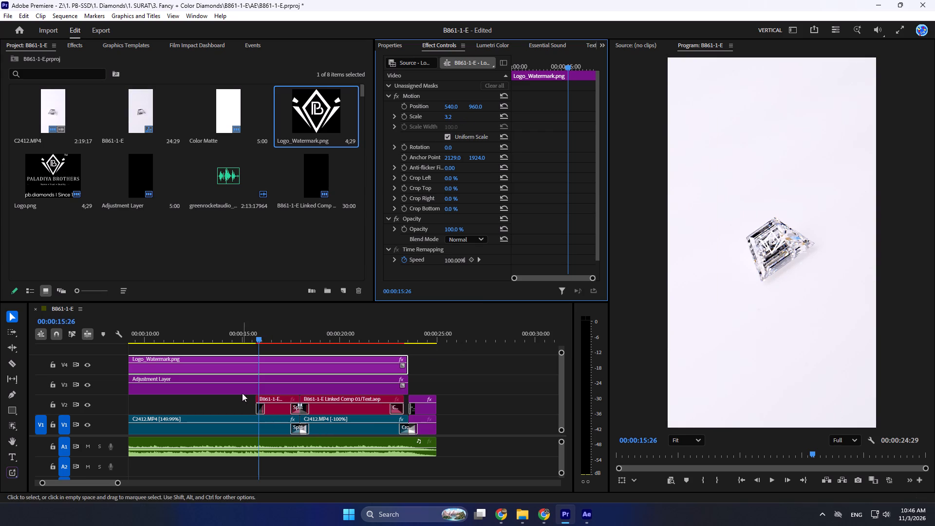
Copy the Color Replace effect from the Logo.png clip on V2 to the Logo_Watermark.png clip on V4.
{"action": "left_click", "coordinate": [422, 409]}
{"action": "left_click", "coordinate": [424, 272]}
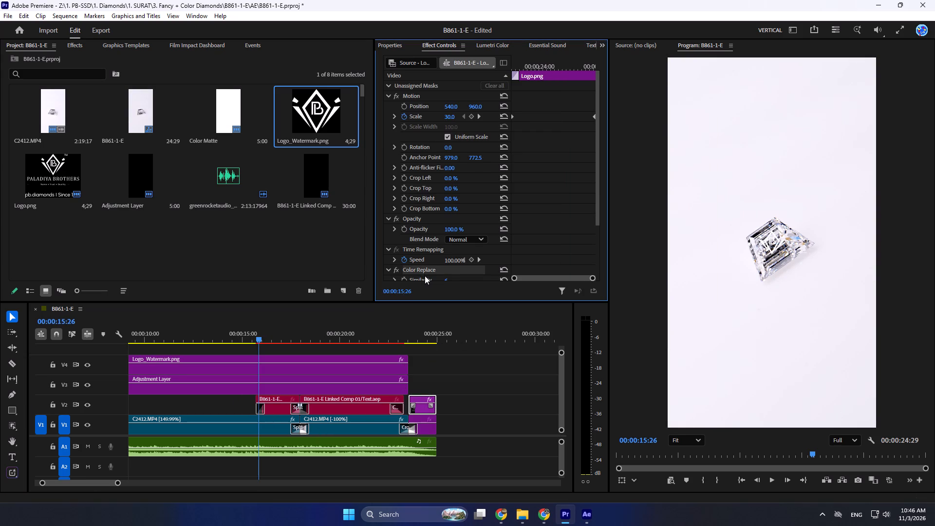
{"action": "key", "text": "ctrl+c"}
{"action": "left_click", "coordinate": [301, 357]}
{"action": "key", "text": "ctrl+v"}
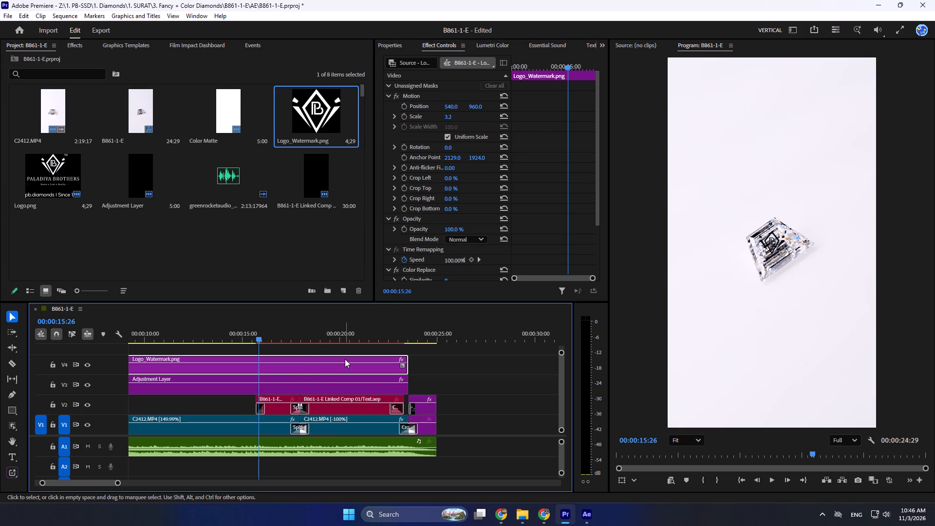
Move the watermark into the video frame's upper-right corner, at about 951, 141, and play the sequence from the start.
{"action": "double_click", "coordinate": [780, 237]}
{"action": "left_click_drag", "start_coordinate": [777, 242], "coordinate": [831, 148]}
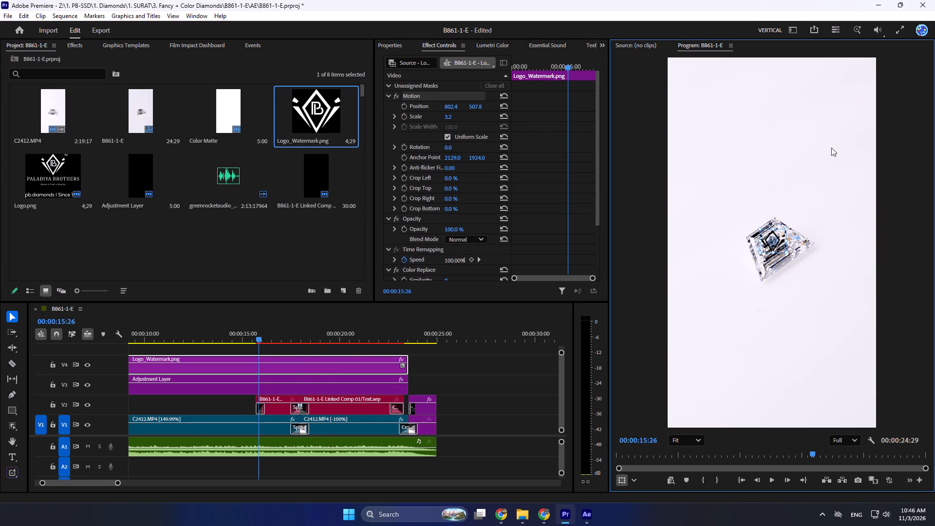
{"action": "left_click_drag", "start_coordinate": [831, 148], "coordinate": [858, 85]}
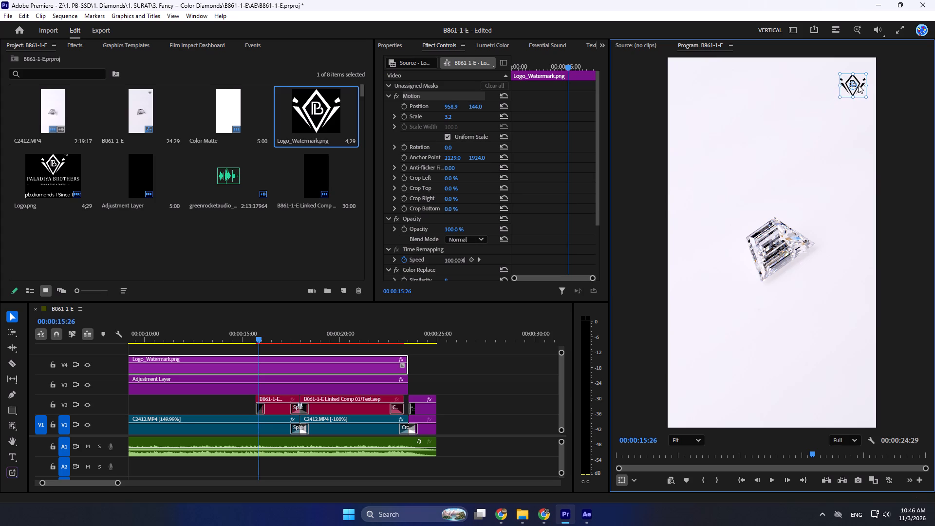
{"action": "left_click_drag", "start_coordinate": [858, 85], "coordinate": [857, 84]}
{"action": "left_click", "coordinate": [918, 181]}
{"action": "left_click_drag", "start_coordinate": [258, 342], "coordinate": [170, 351]}
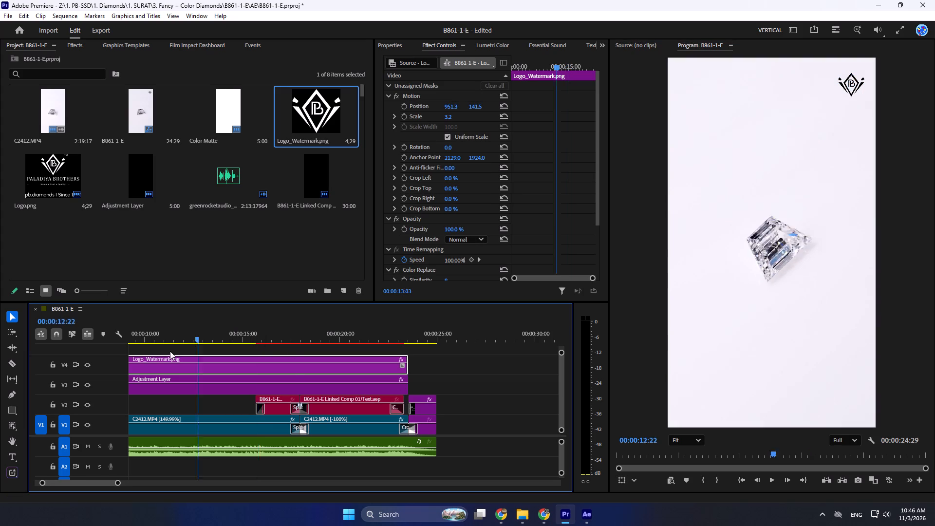
{"action": "left_click_drag", "start_coordinate": [170, 351], "coordinate": [0, 384]}
{"action": "key", "text": "space"}
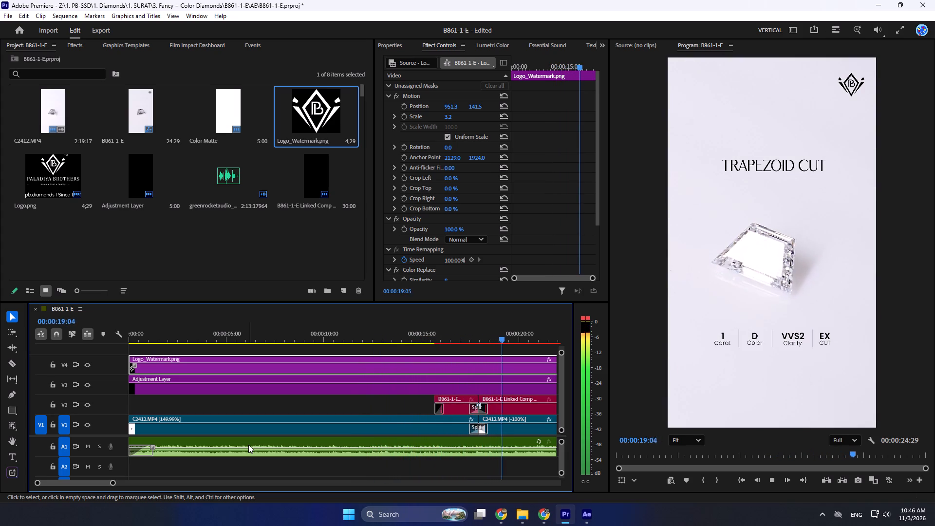
{"action": "key", "text": "space"}
Search the Film Impact collection for "fade" instead of zoom.
{"action": "left_click", "coordinate": [175, 47]}
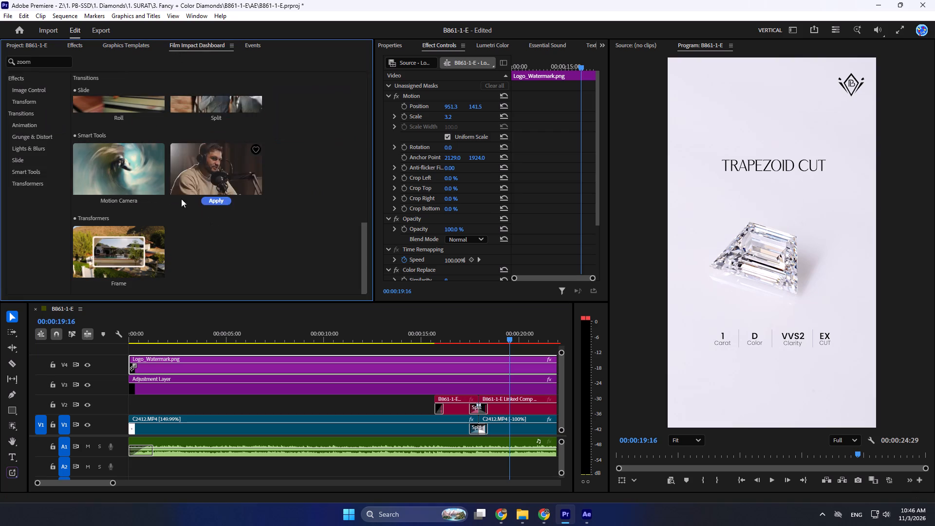
{"action": "scroll", "coordinate": [139, 203], "scroll_direction": "up", "scroll_amount": 12}
{"action": "scroll", "coordinate": [110, 105], "scroll_direction": "up", "scroll_amount": 7}
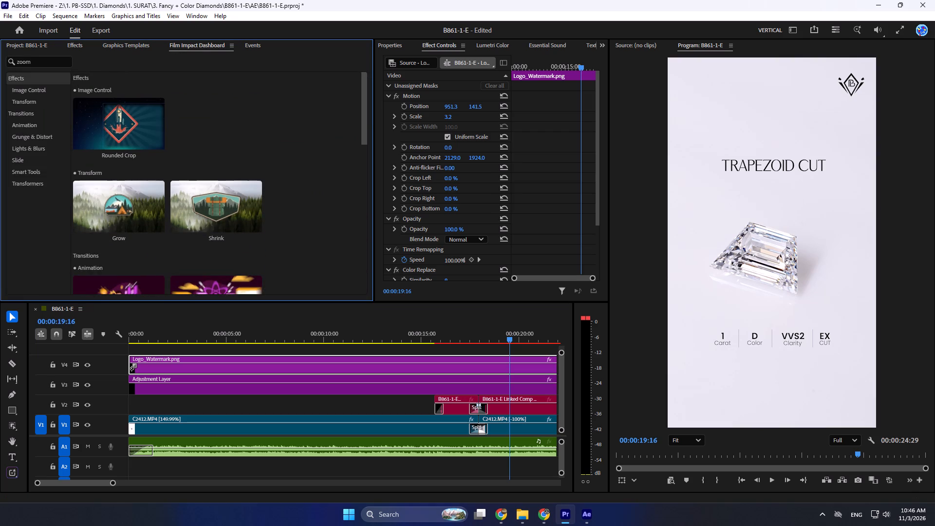
{"action": "left_click_drag", "start_coordinate": [41, 63], "coordinate": [0, 59]}
{"action": "type", "text": "fade"}
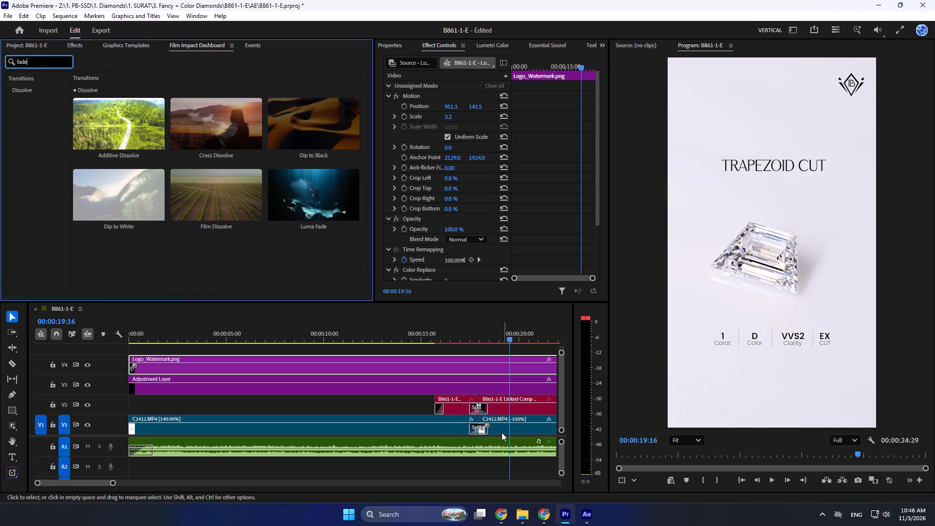
Search the effects library for "fade", look through the matches, and clear the search.
{"action": "left_click", "coordinate": [77, 45]}
{"action": "left_click_drag", "start_coordinate": [59, 64], "coordinate": [0, 55]}
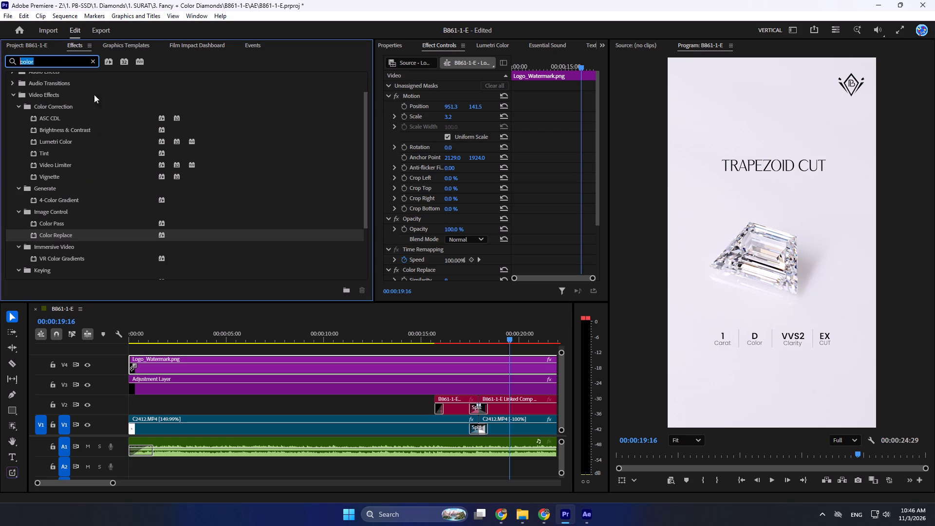
{"action": "type", "text": "fa"}
{"action": "key", "text": "d"}
{"action": "key", "text": "e"}
{"action": "scroll", "coordinate": [66, 136], "scroll_direction": "up", "scroll_amount": 14}
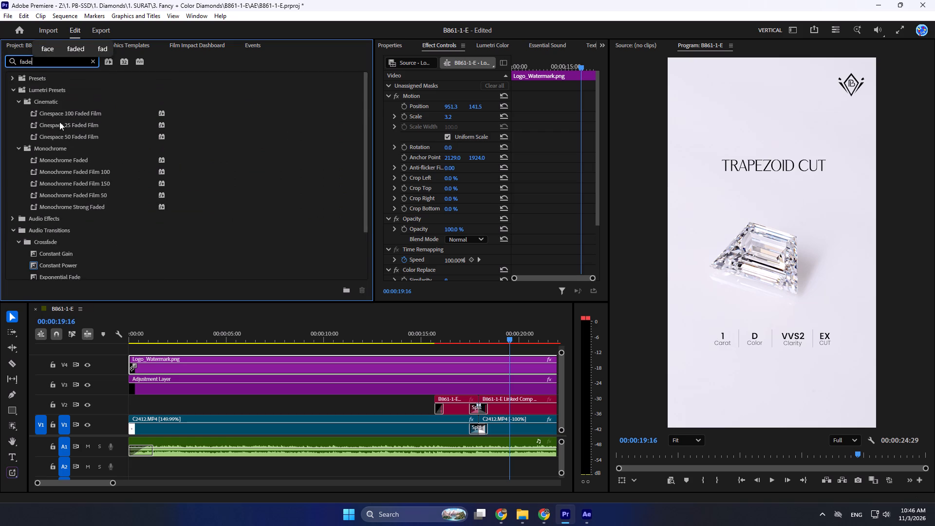
{"action": "scroll", "coordinate": [59, 122], "scroll_direction": "down", "scroll_amount": 15}
{"action": "scroll", "coordinate": [46, 221], "scroll_direction": "up", "scroll_amount": 19}
{"action": "scroll", "coordinate": [23, 112], "scroll_direction": "up", "scroll_amount": 3}
{"action": "key", "text": "Return"}
{"action": "left_click", "coordinate": [93, 60]}
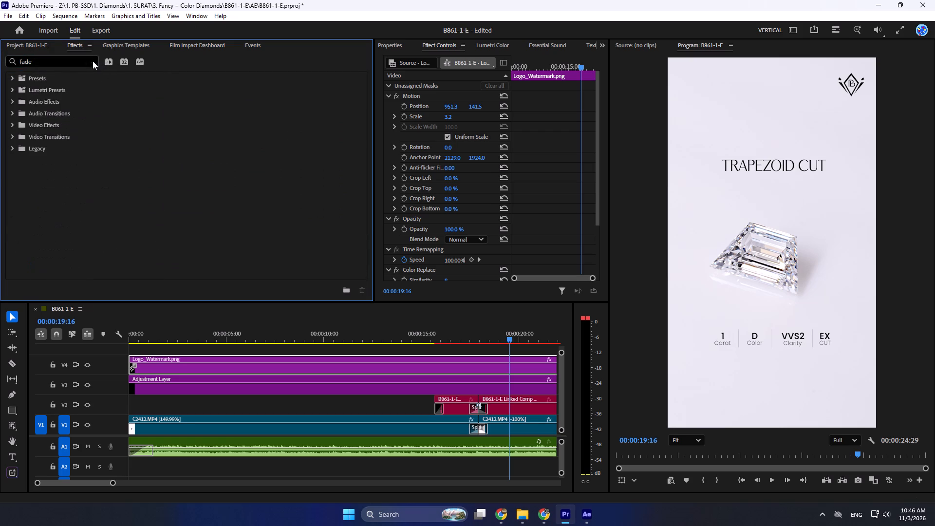
Apply the Additive Dissolve transition to the start of the first text clip on V2 and play from there to the end.
{"action": "left_click", "coordinate": [17, 136]}
{"action": "left_click", "coordinate": [18, 147]}
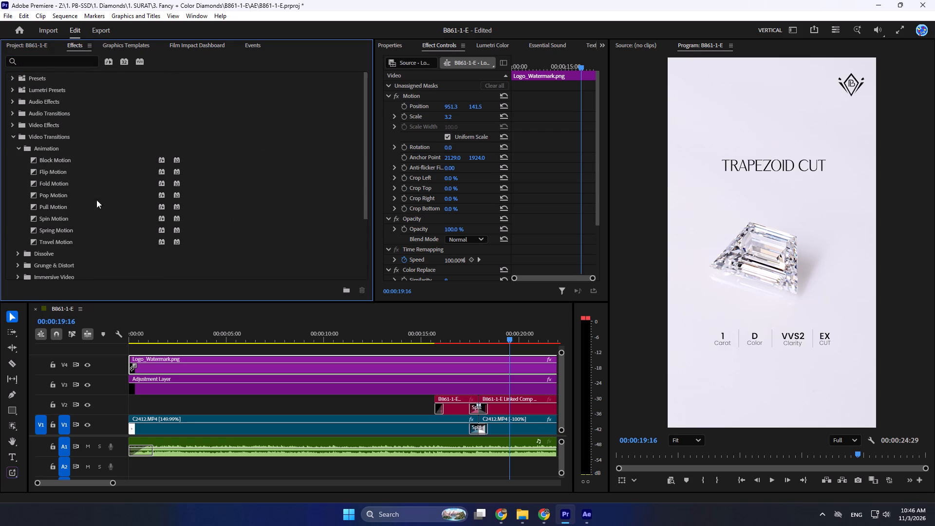
{"action": "left_click", "coordinate": [13, 147]}
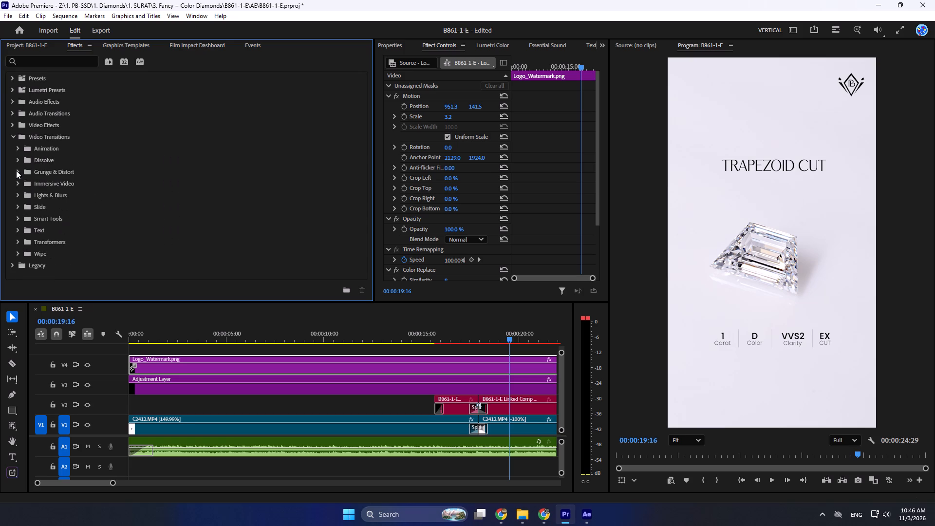
{"action": "left_click", "coordinate": [20, 159]}
{"action": "left_click_drag", "start_coordinate": [53, 170], "coordinate": [443, 404]}
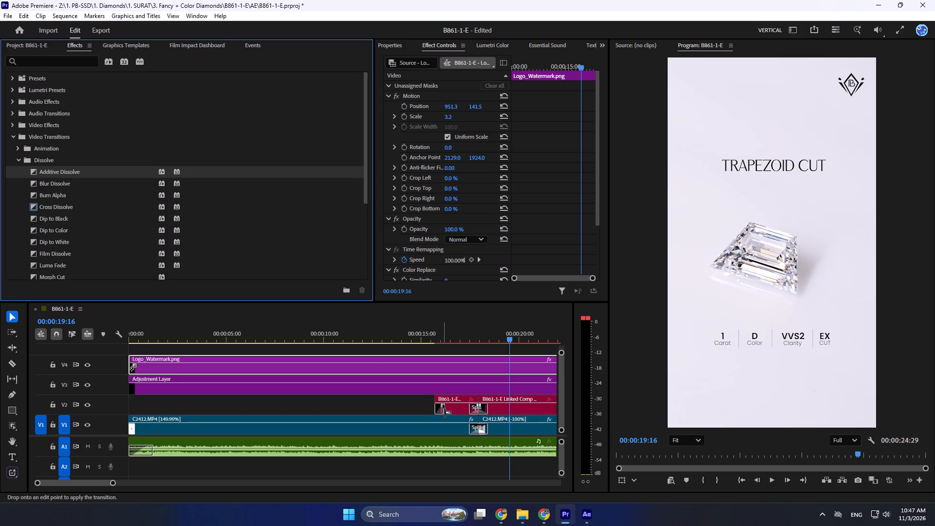
{"action": "left_click_drag", "start_coordinate": [443, 404], "coordinate": [442, 405]}
{"action": "left_click_drag", "start_coordinate": [506, 337], "coordinate": [430, 342]}
{"action": "key", "text": "space"}
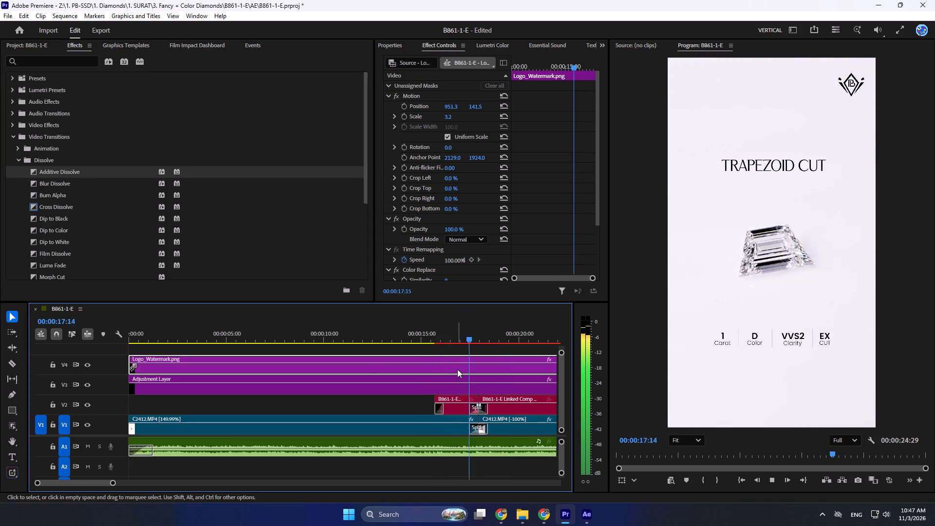
{"action": "key", "text": "space"}
{"action": "key", "text": "space"}
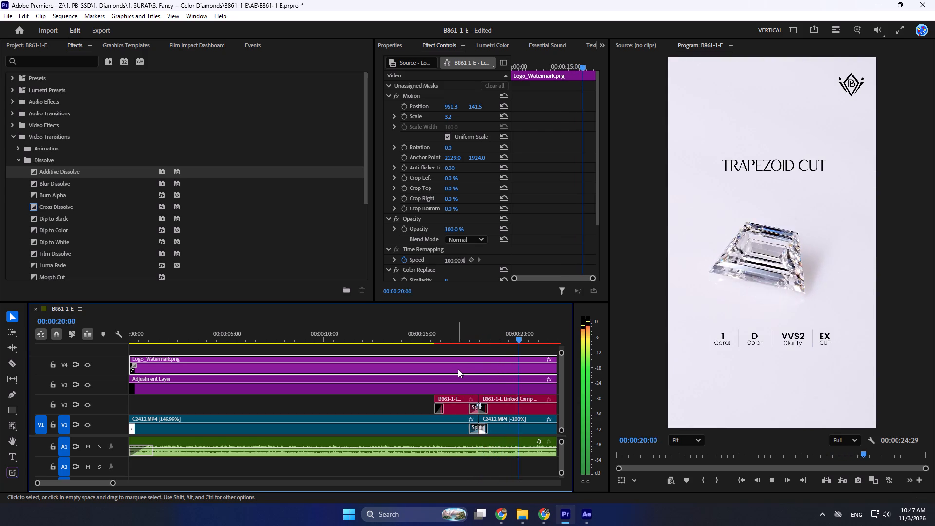
{"action": "key", "text": "space"}
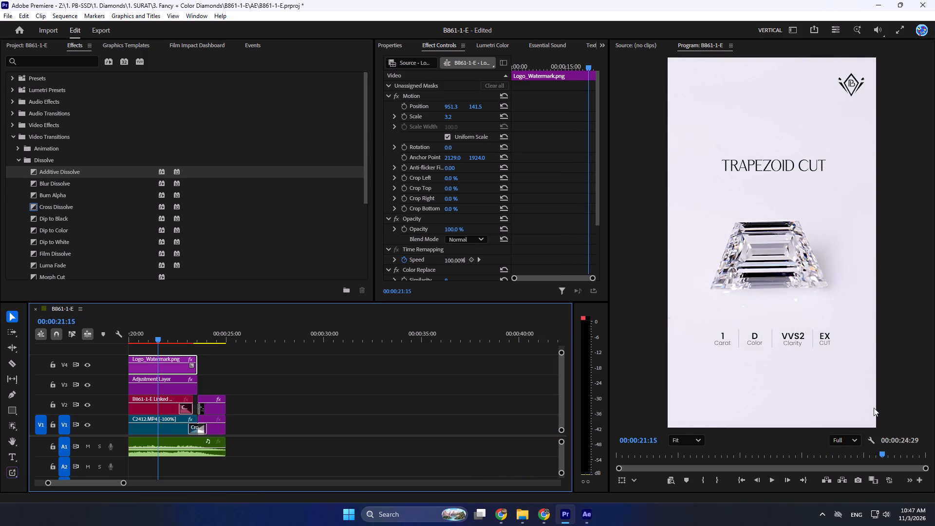
{"action": "key", "text": "space"}
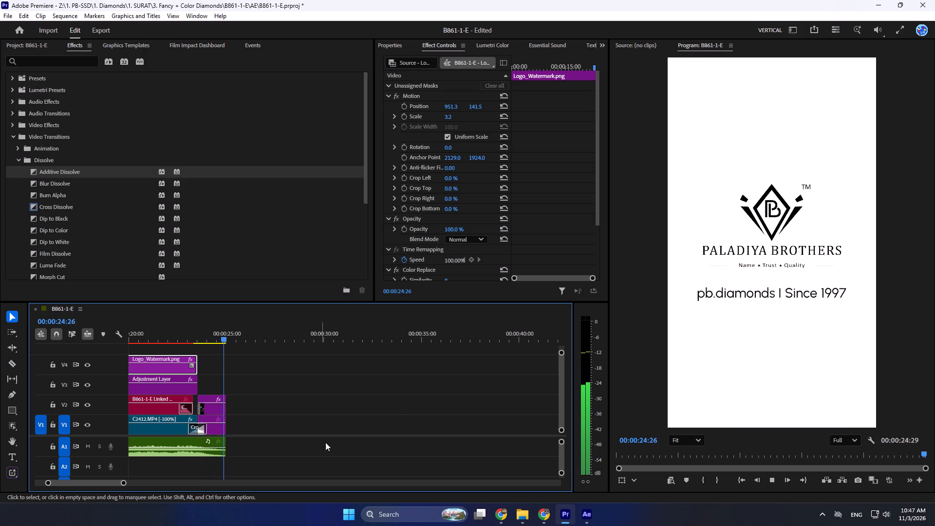
Export the sequence as B861-1-E.mp4 into the B861-1-E folder under 3. Fancy + Color Diamonds.
{"action": "left_click", "coordinate": [361, 420]}
{"action": "key", "text": "ctrl+m"}
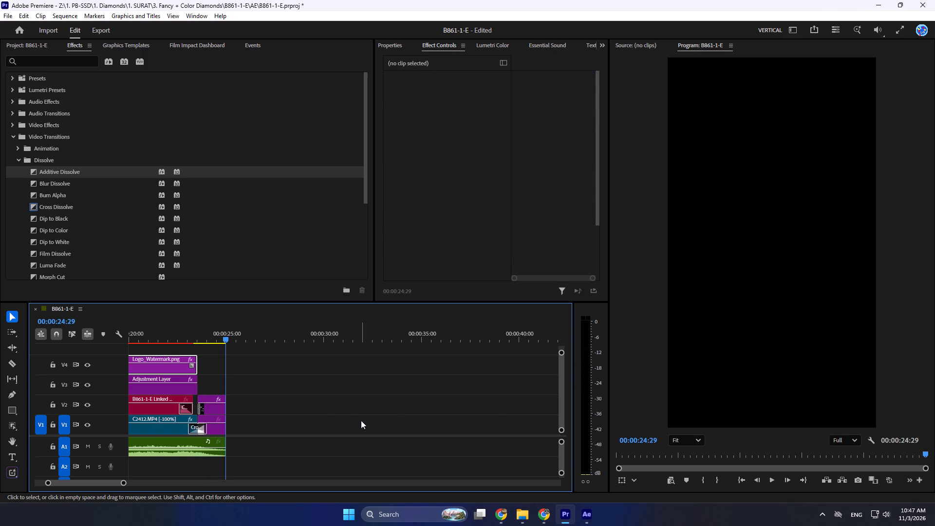
{"action": "left_click", "coordinate": [262, 99]}
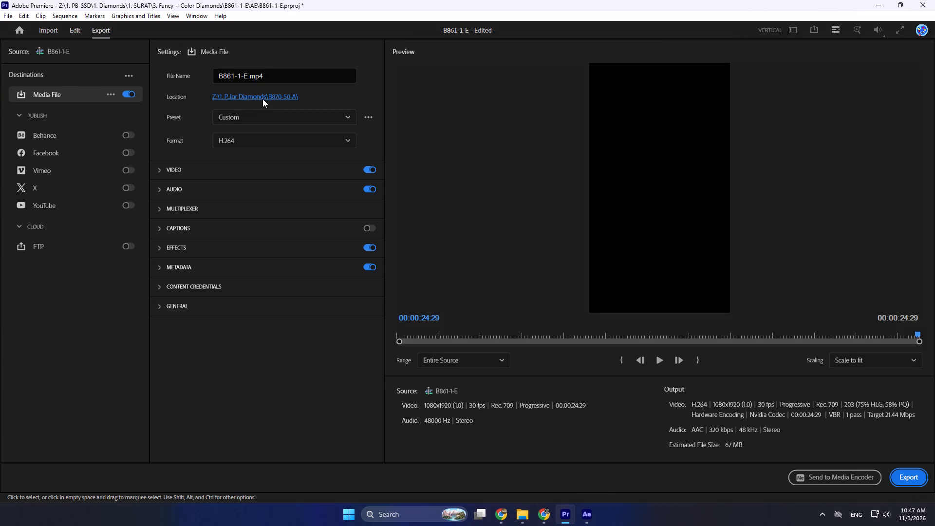
{"action": "left_click", "coordinate": [220, 53]}
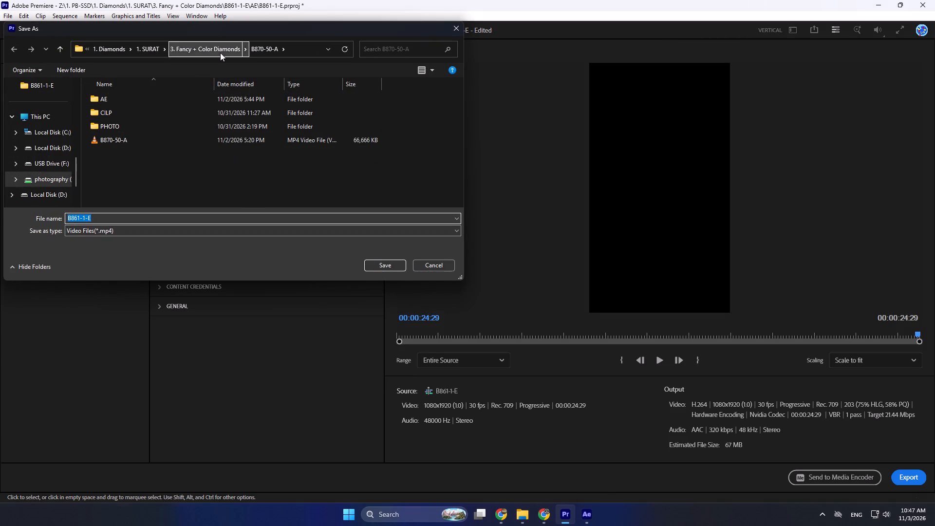
{"action": "double_click", "coordinate": [142, 100]}
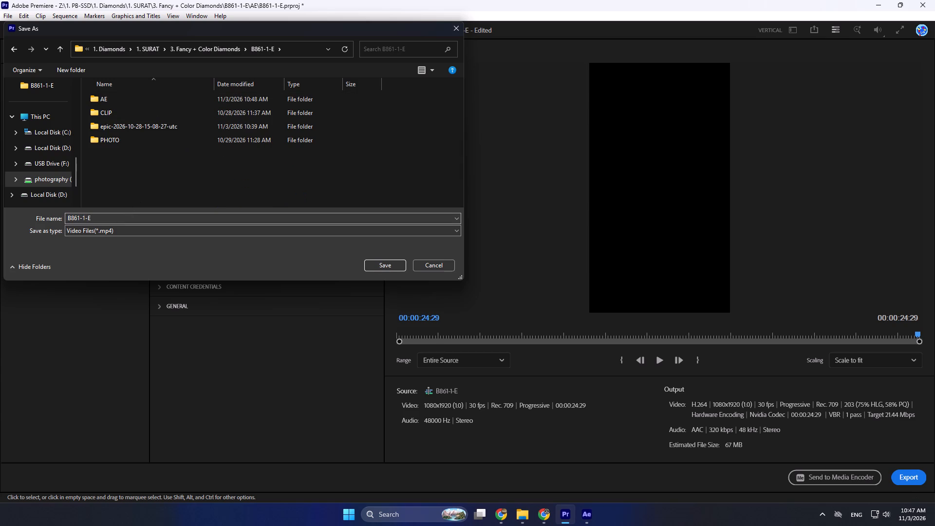
{"action": "left_click", "coordinate": [118, 223]}
{"action": "left_click", "coordinate": [374, 268]}
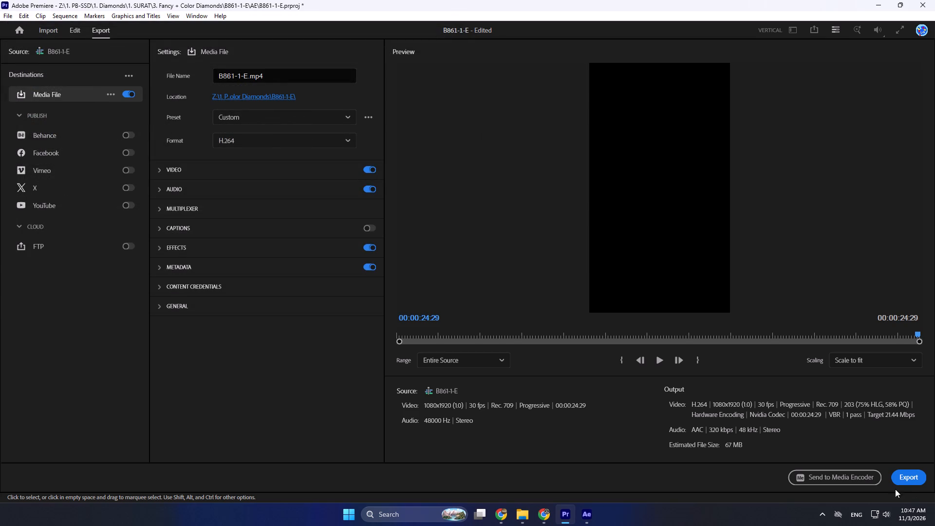
{"action": "left_click", "coordinate": [922, 475]}
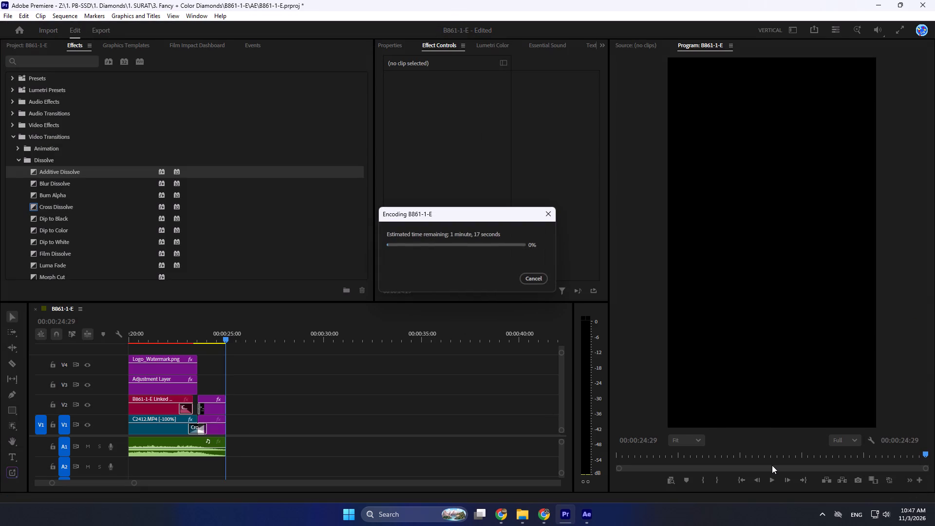
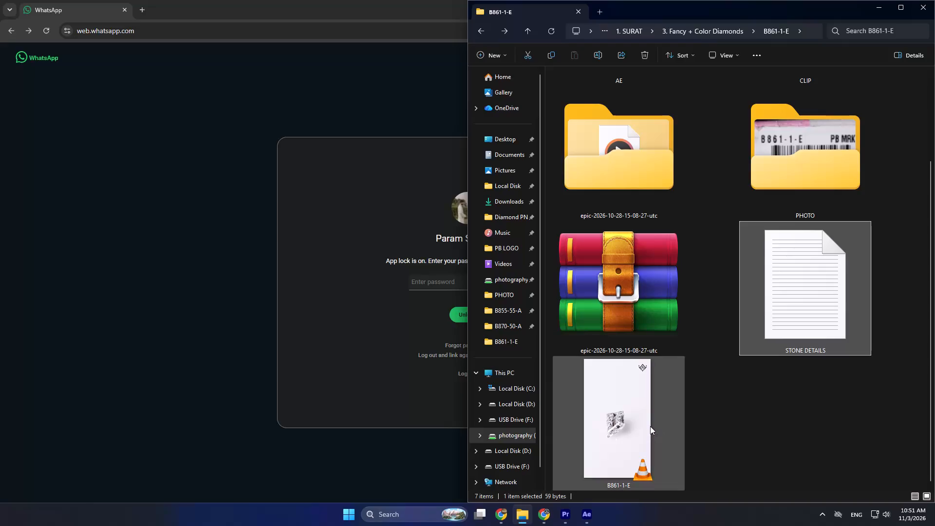
Copy the exported B861-1-E video into the root of the photography (Z:) network drive.
{"action": "key", "text": "ctrl+c"}
{"action": "left_click", "coordinate": [513, 436]}
{"action": "key", "text": "ctrl+v"}
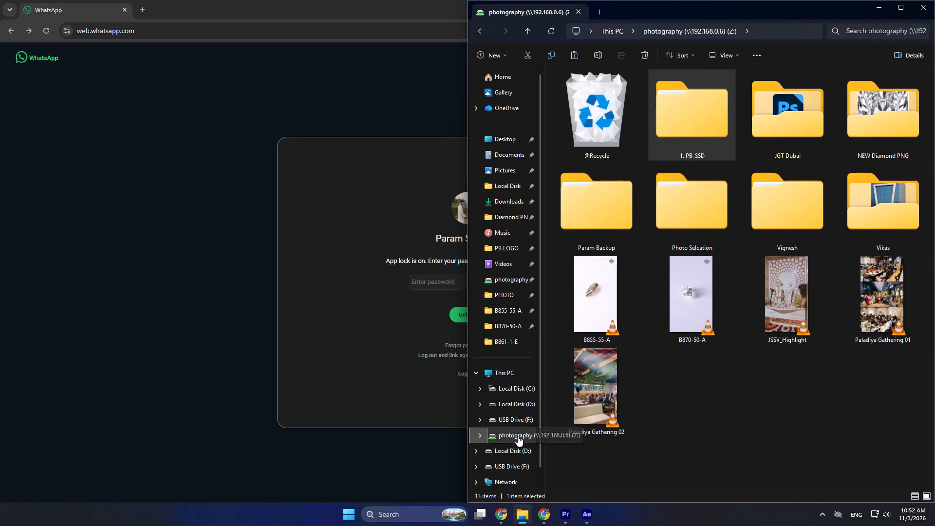
{"action": "left_click", "coordinate": [790, 428]}
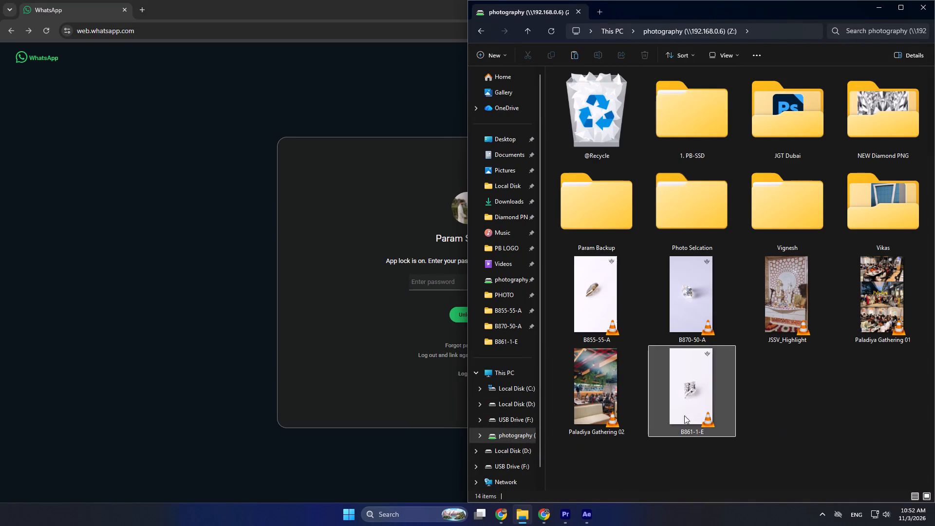